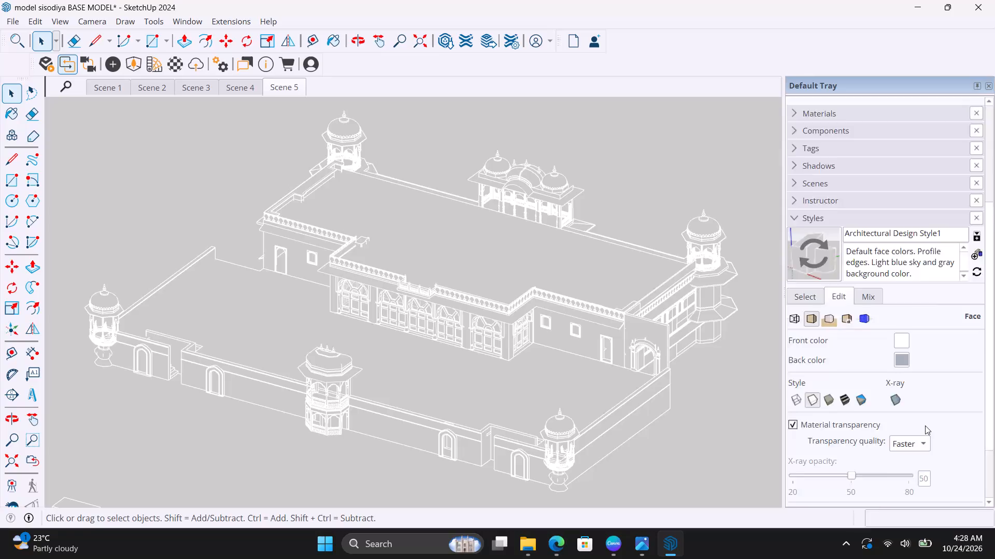
Set up printing of the current view to Adobe PDF with the High Quality Print default settings.
scroll(925, 425, up, 2)
click(20, 19)
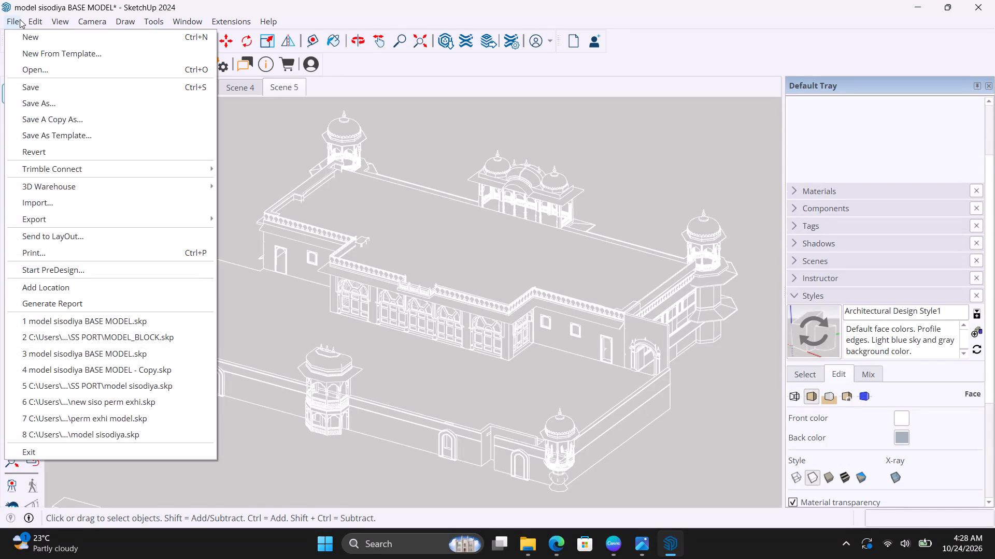
click(20, 19)
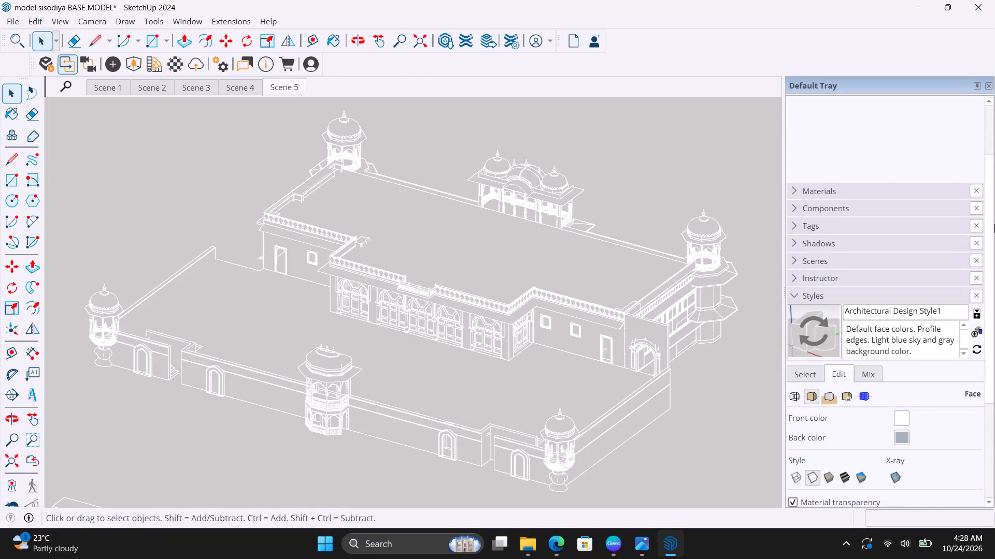
key(ctrl+p)
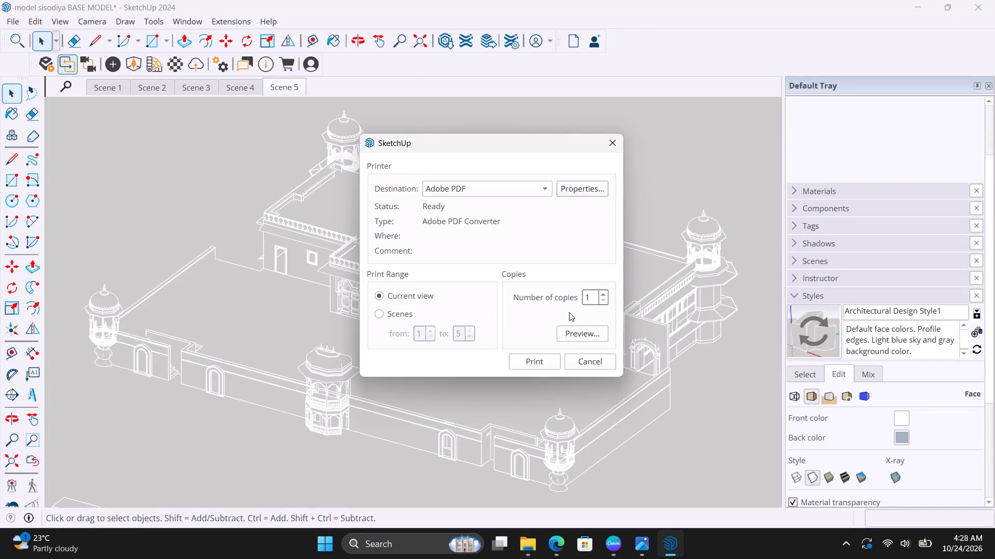
click(545, 190)
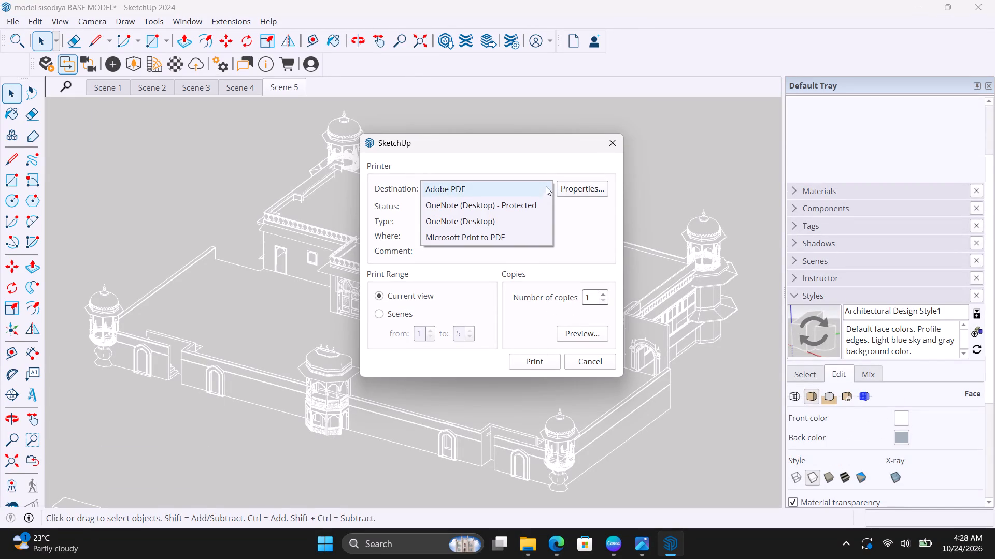
click(577, 219)
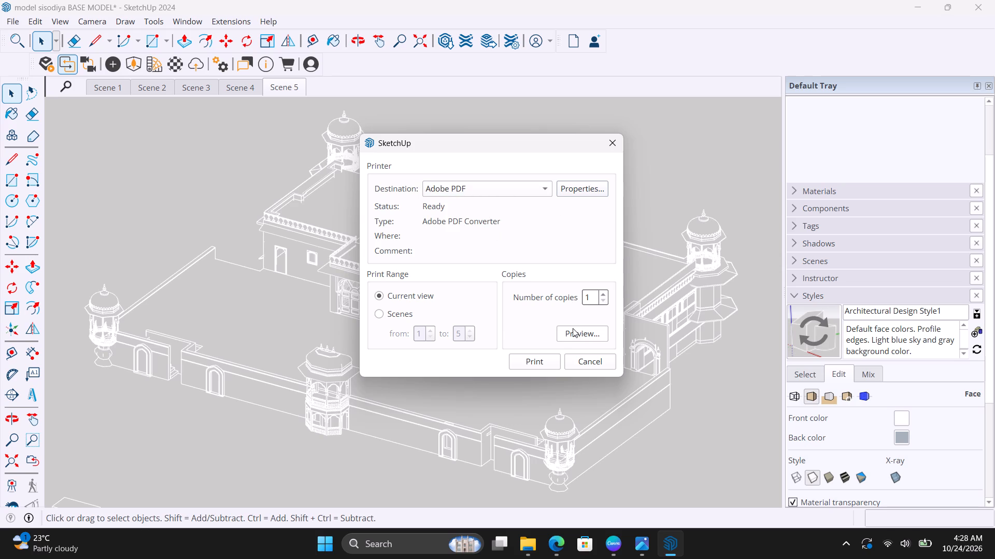
click(580, 185)
click(569, 247)
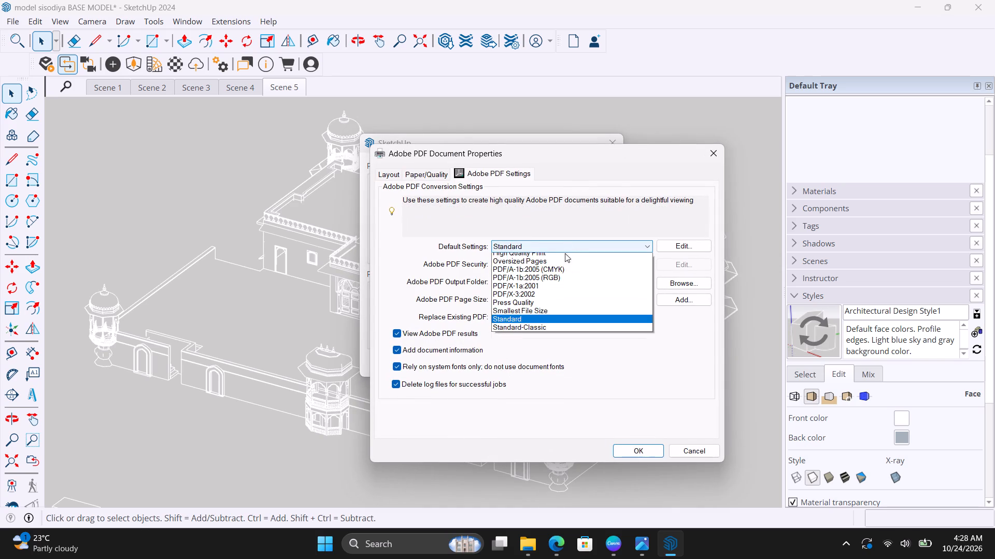
click(559, 258)
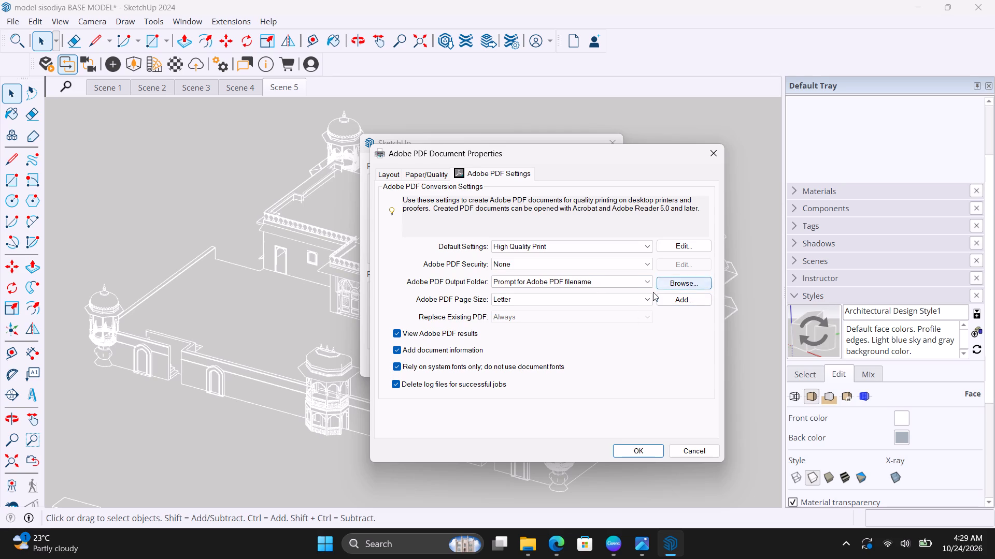
click(638, 449)
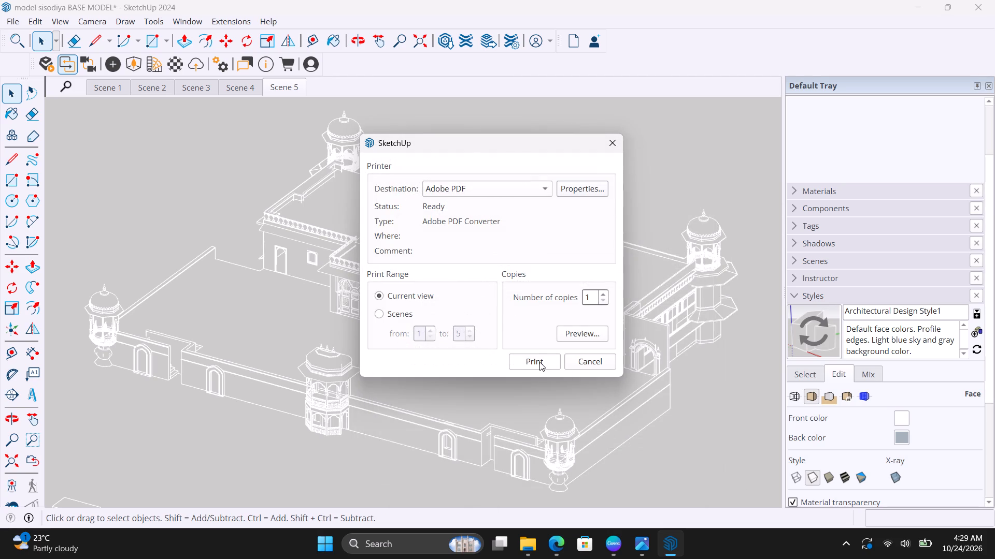
Print the view as a PDF in the RENDERS folder, overwriting the existing "model sisodiya BASE MODEL axo top" file.
click(539, 362)
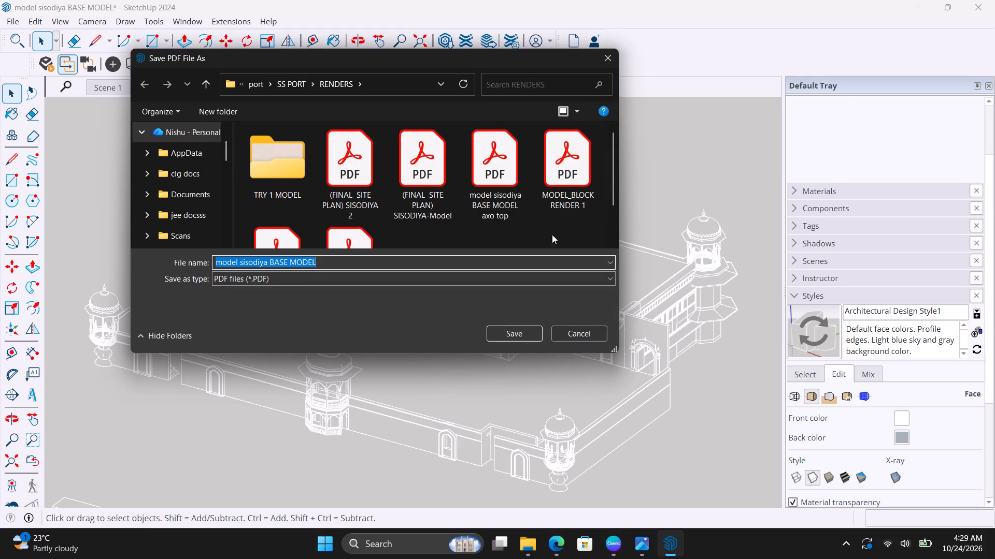
scroll(457, 169, down, 2)
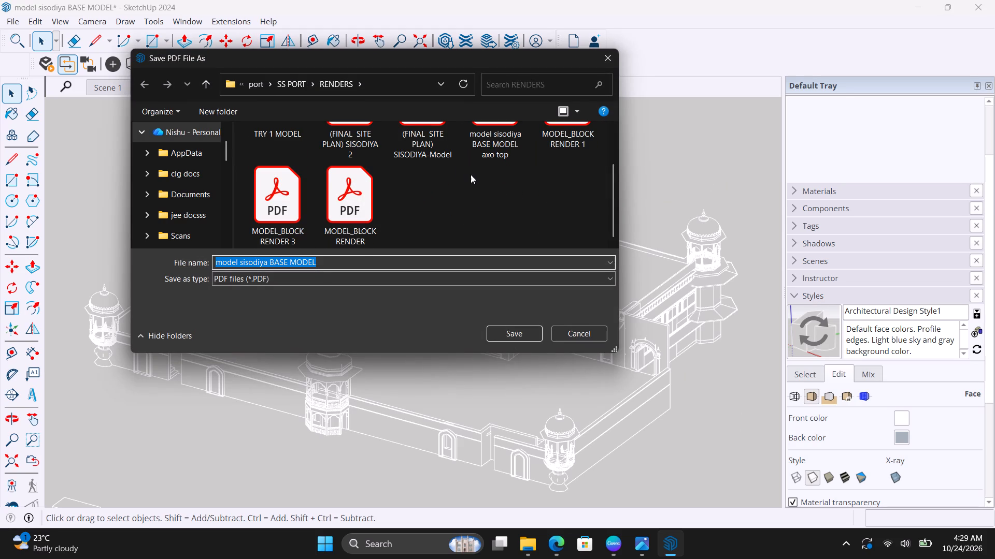
scroll(502, 185, up, 1)
click(502, 183)
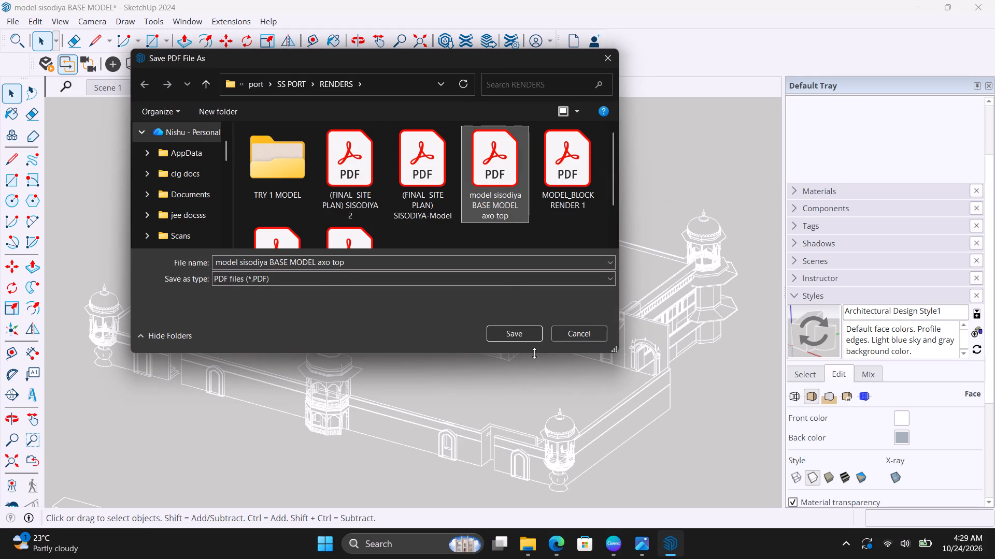
click(528, 337)
click(533, 277)
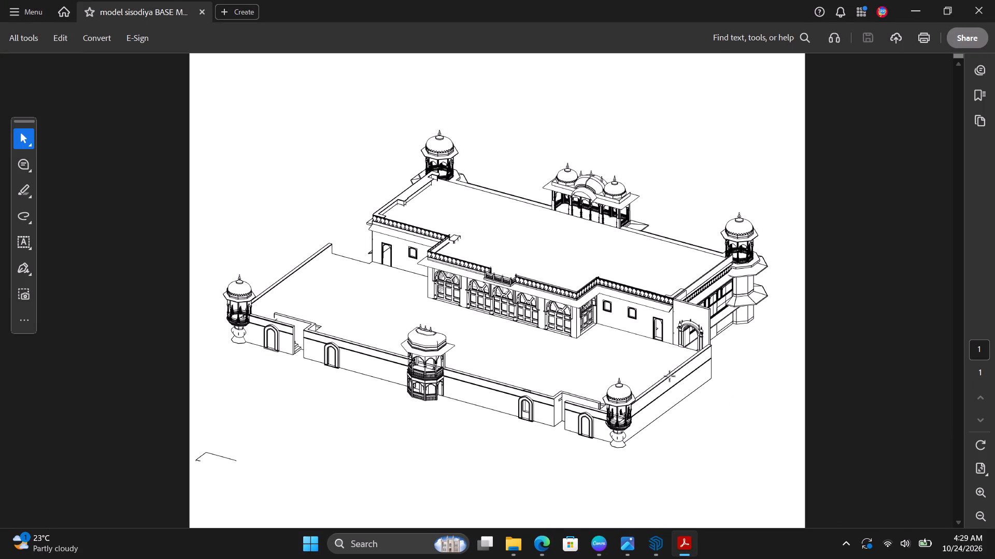
scroll(663, 372, up, 3)
scroll(666, 359, down, 3)
click(921, 14)
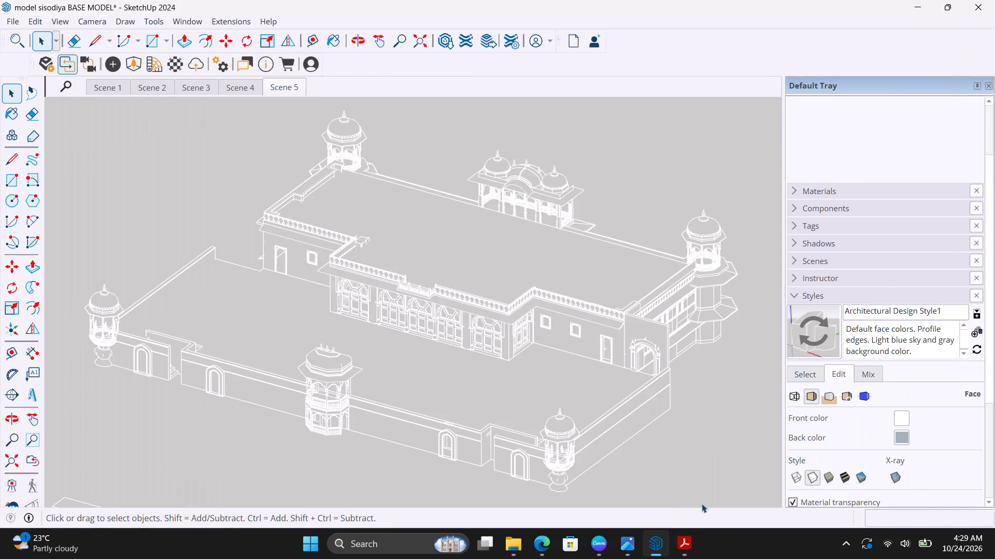
In File Explorer's RENDERS folder, open the "model sisodiya BASE MODEL axo top" PDF with Adobe Illustrator 2026.
click(520, 547)
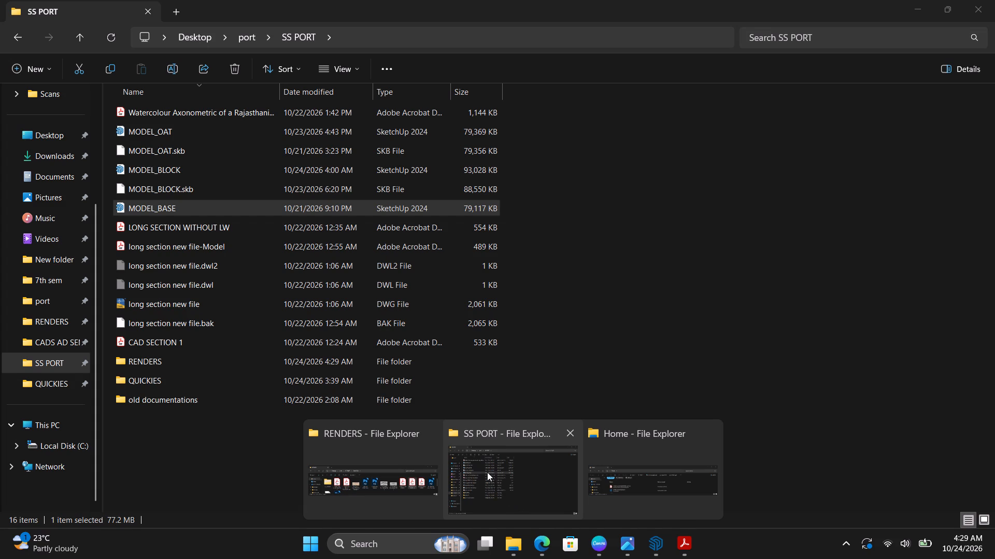
click(394, 481)
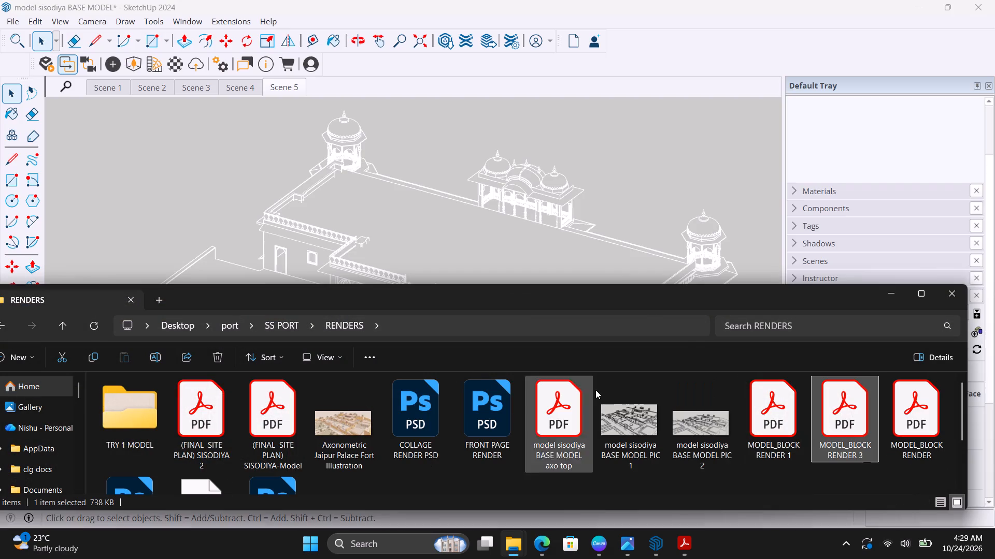
drag(706, 306, 765, 182)
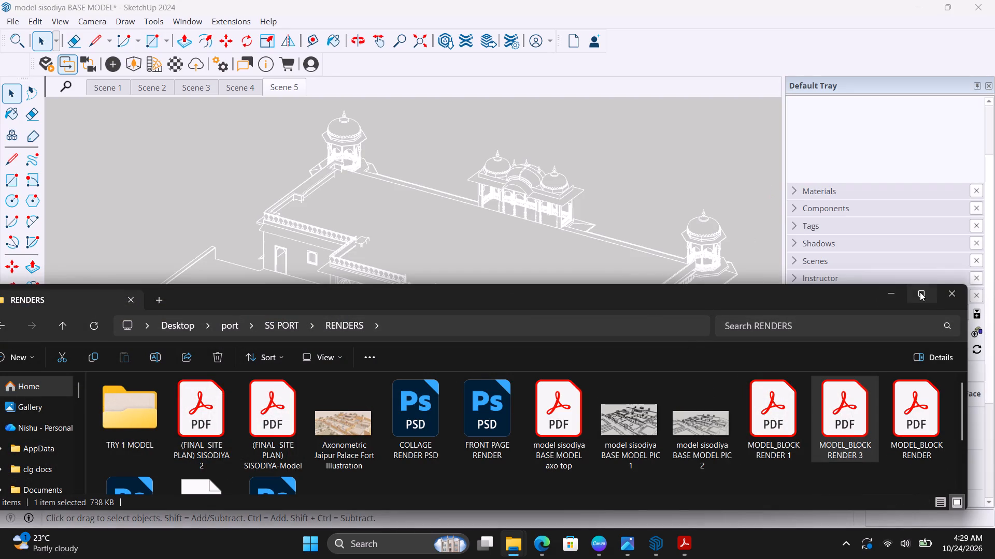
click(919, 291)
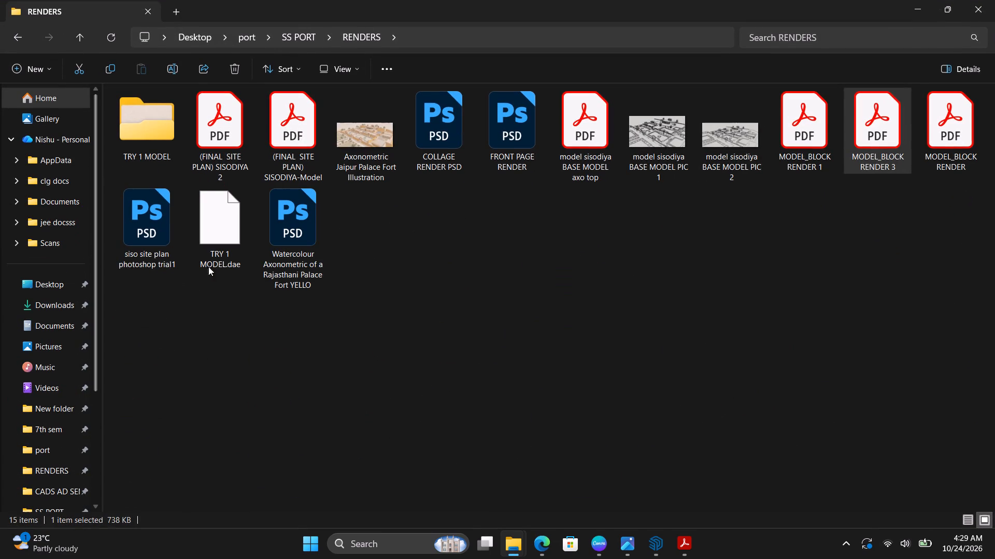
click(601, 159)
right_click(601, 159)
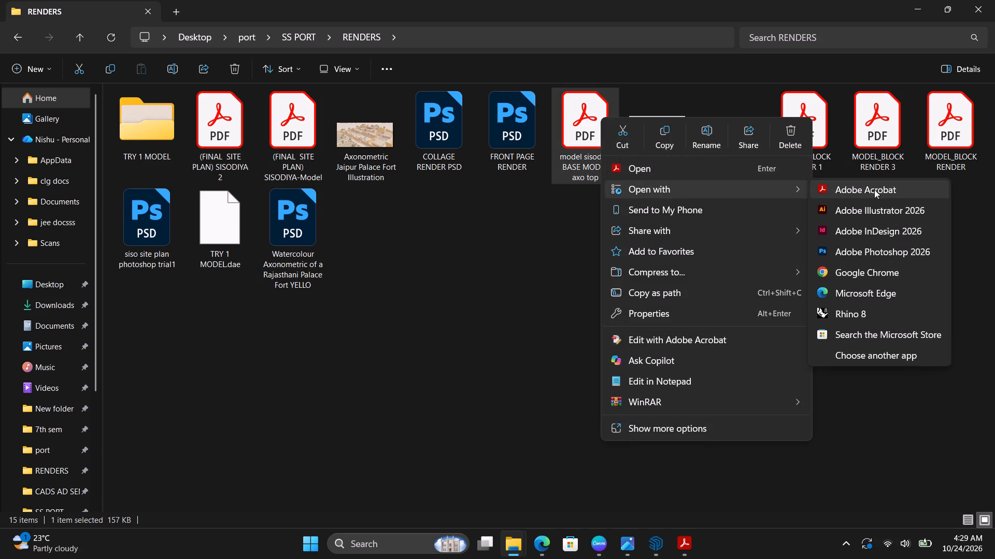
click(908, 203)
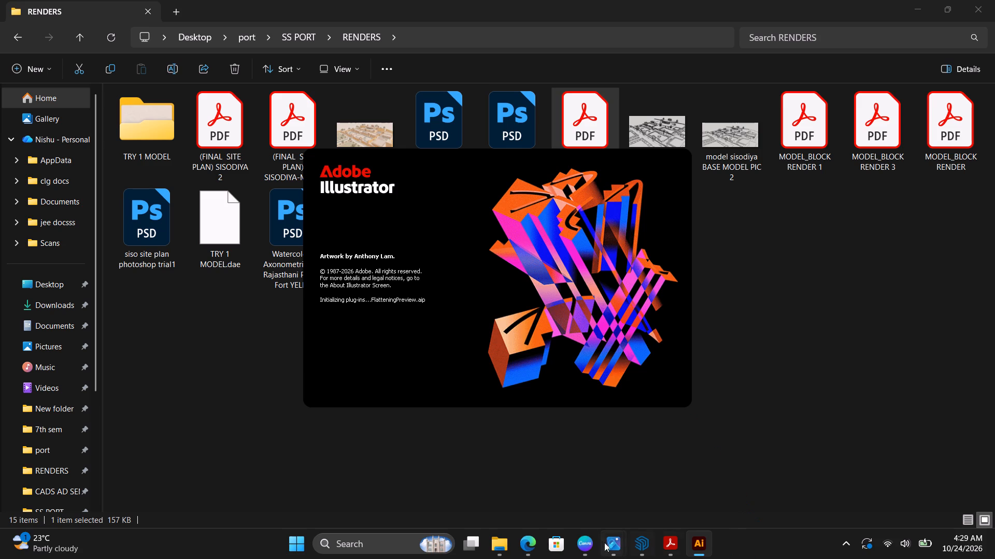
Switch to the TRIAL AND ERROS design in Canva and move page 15, with the large axonometric, after page 16.
click(587, 544)
scroll(639, 466, up, 3)
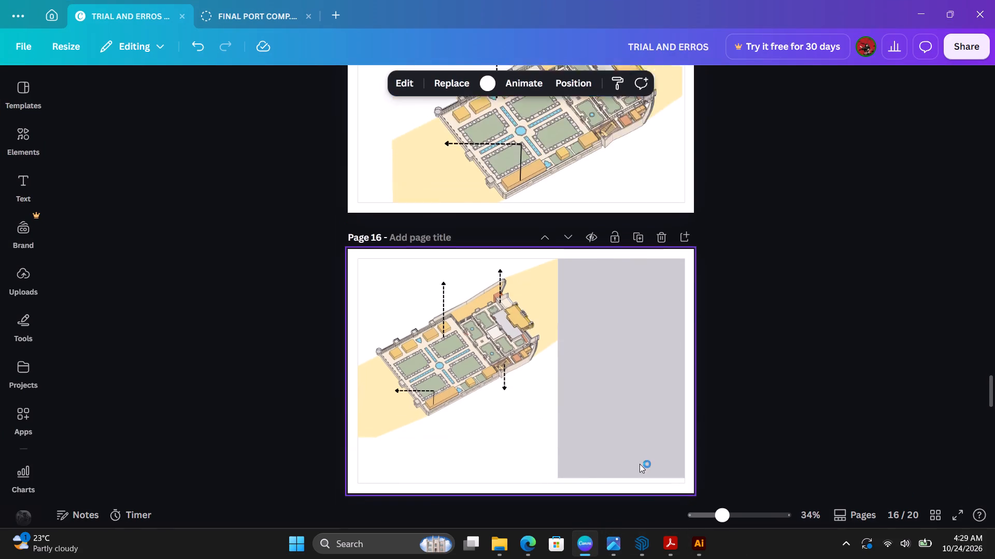
scroll(653, 434, up, 2)
drag(769, 330, 221, 411)
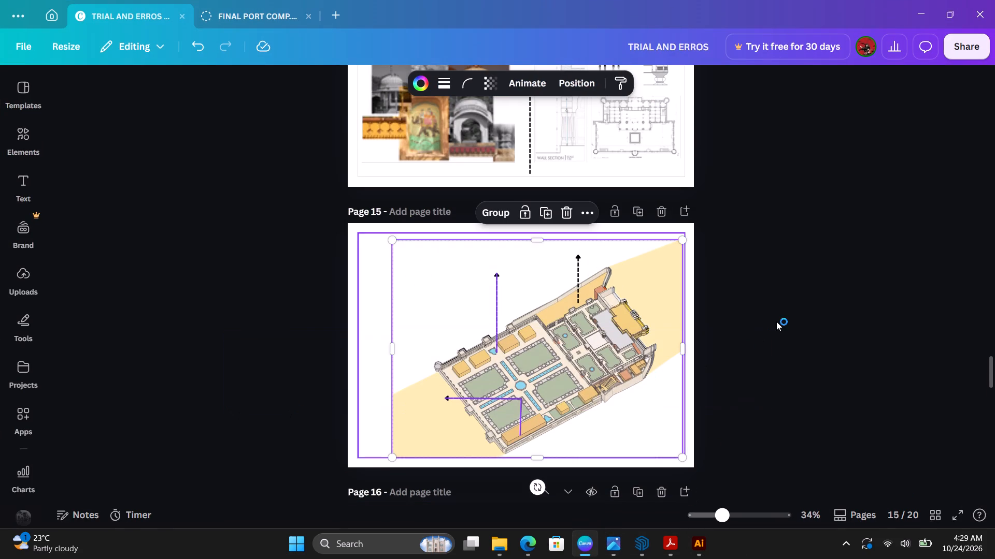
scroll(778, 317, down, 1)
click(778, 317)
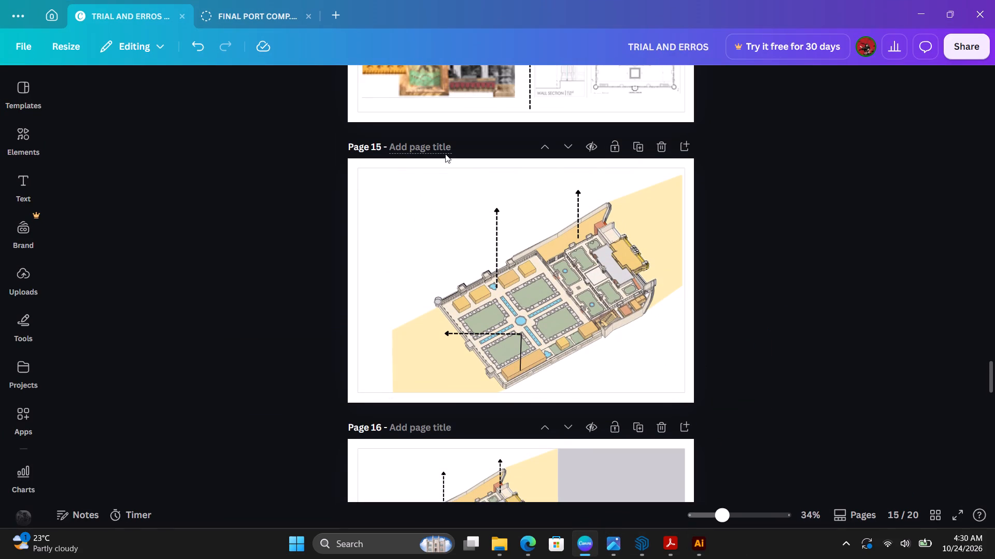
drag(362, 150, 355, 208)
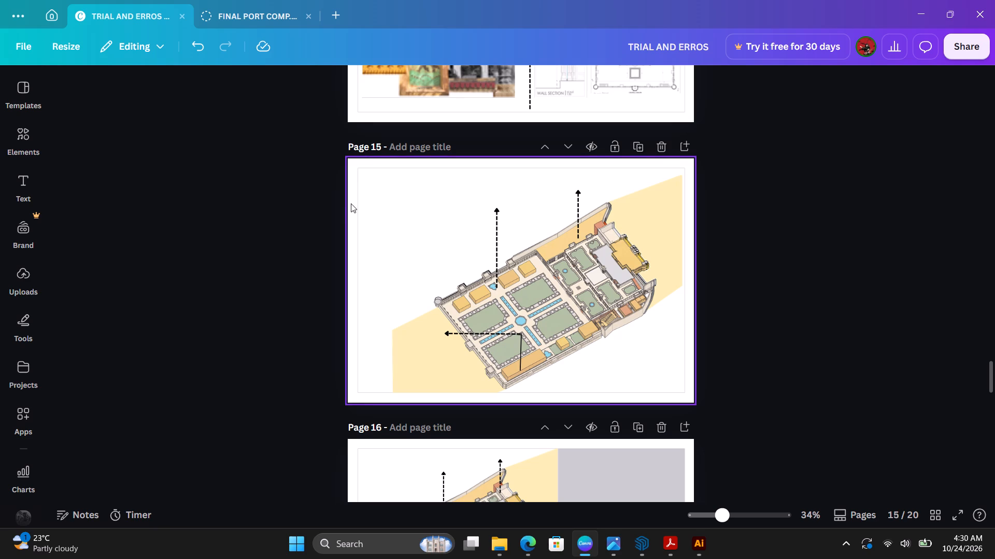
drag(346, 206, 348, 223)
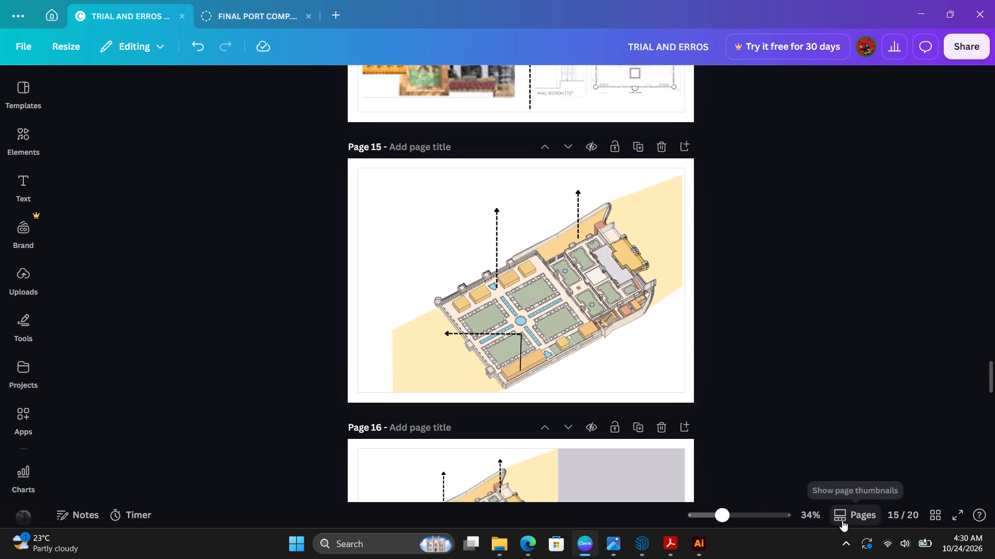
click(842, 520)
drag(560, 474, 632, 479)
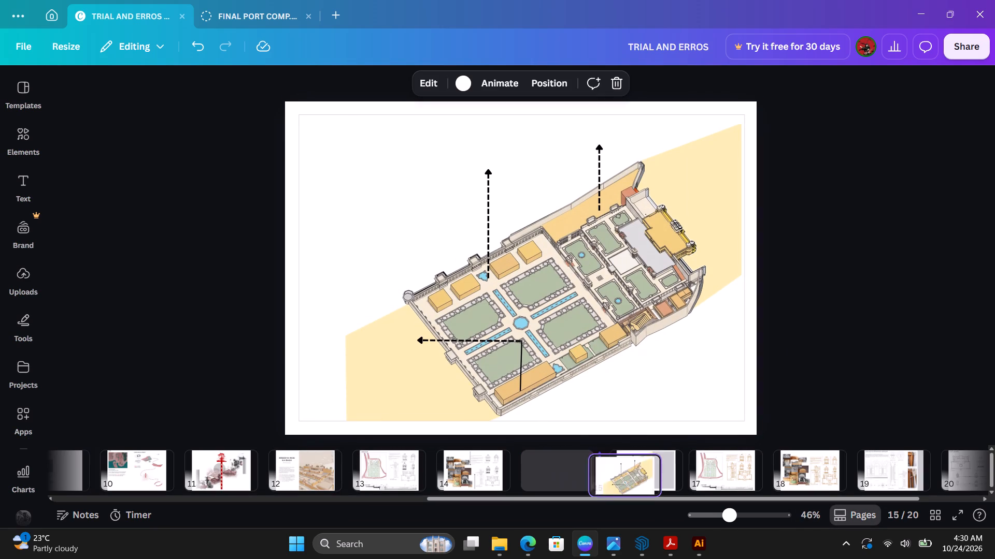
drag(632, 479, 694, 479)
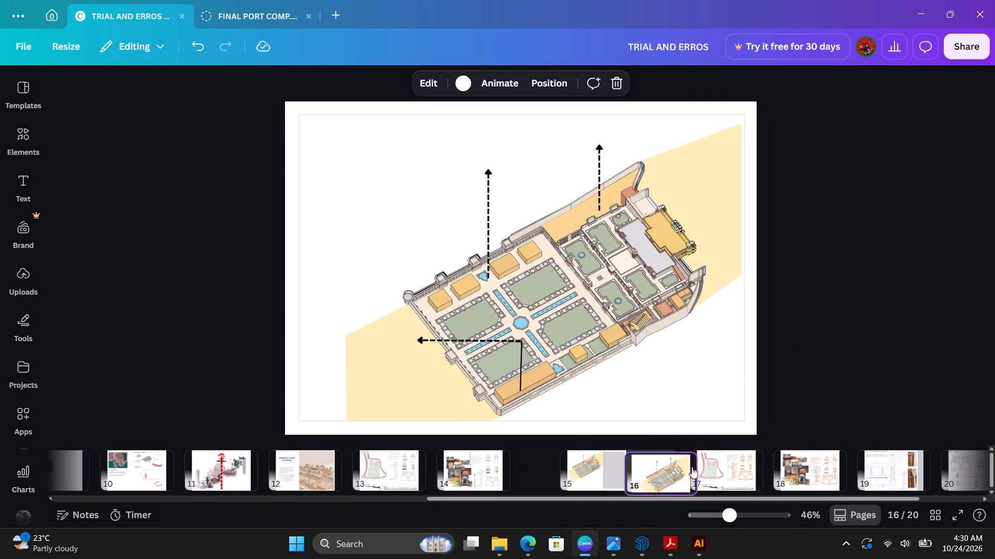
Review the Sisodiya Rani Ka Bagh pages from the title page 12 through page 15.
click(403, 468)
click(309, 463)
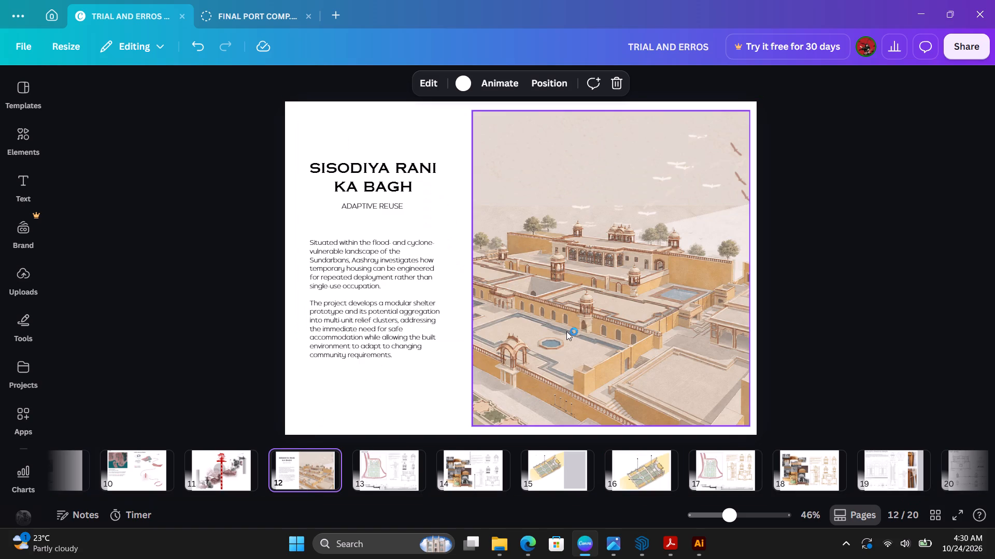
key(Right)
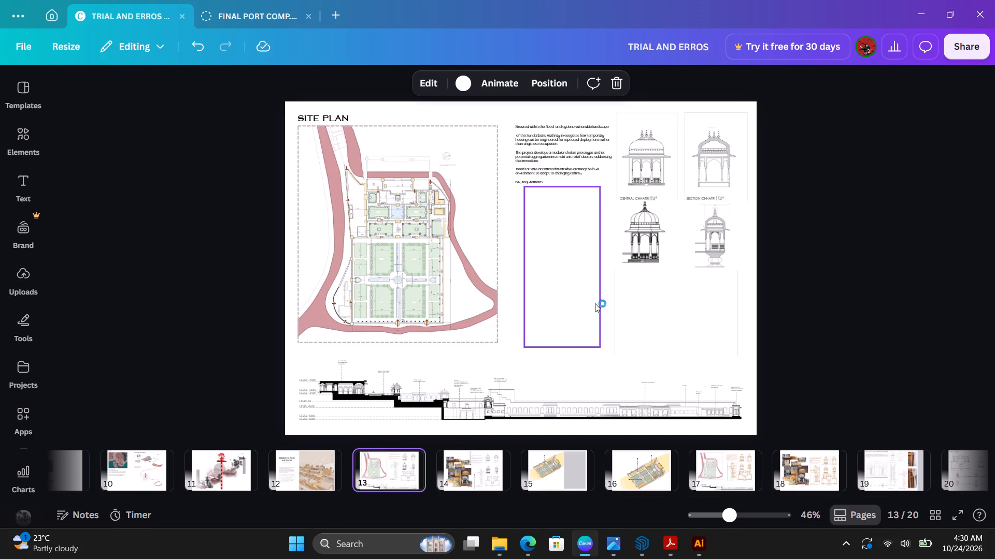
key(Right)
key(Left)
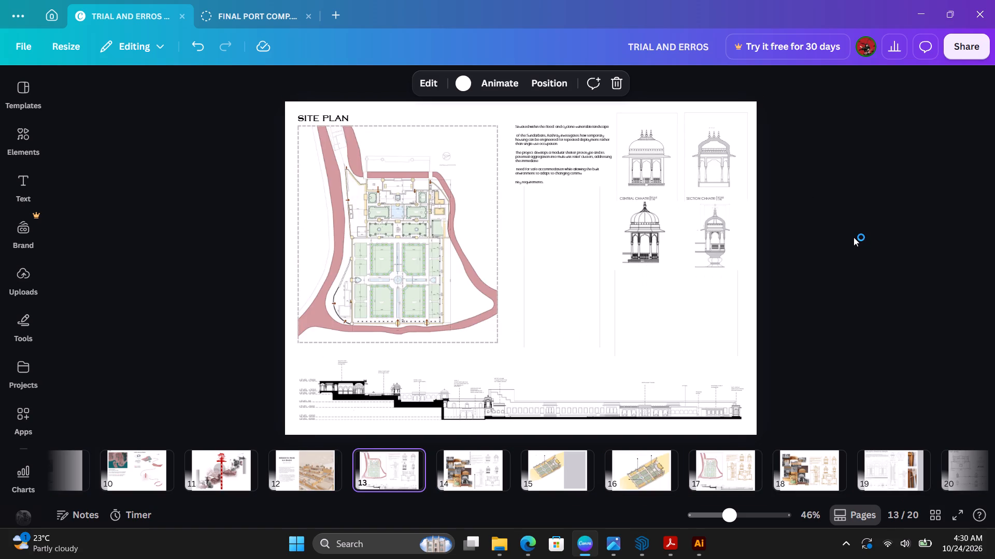
key(Right)
key(Left)
key(Left)
key(Right)
key(Right)
key(Right)
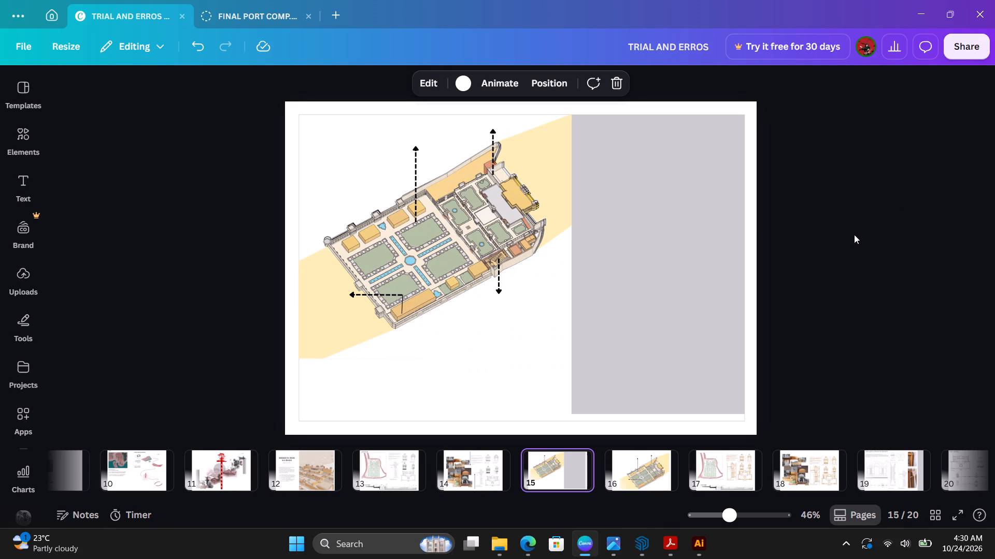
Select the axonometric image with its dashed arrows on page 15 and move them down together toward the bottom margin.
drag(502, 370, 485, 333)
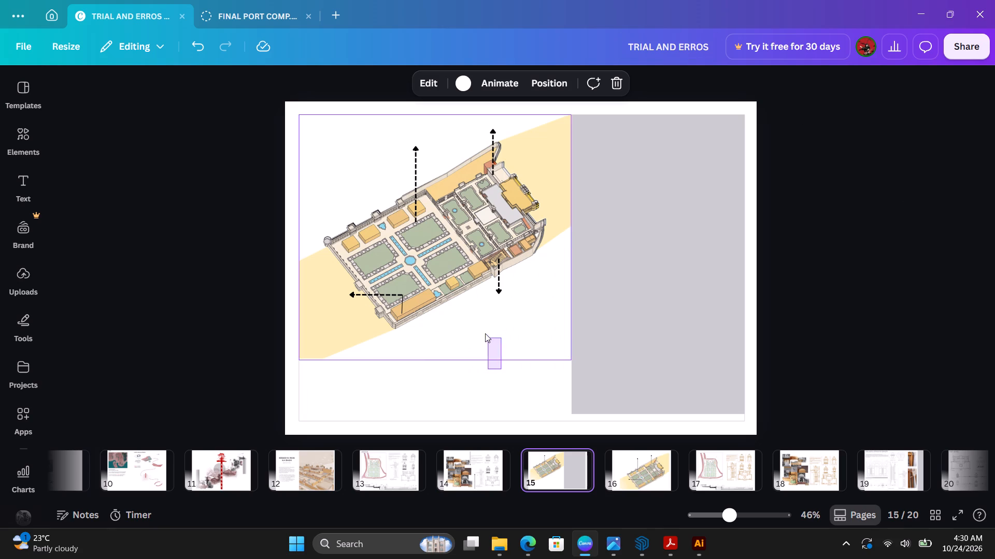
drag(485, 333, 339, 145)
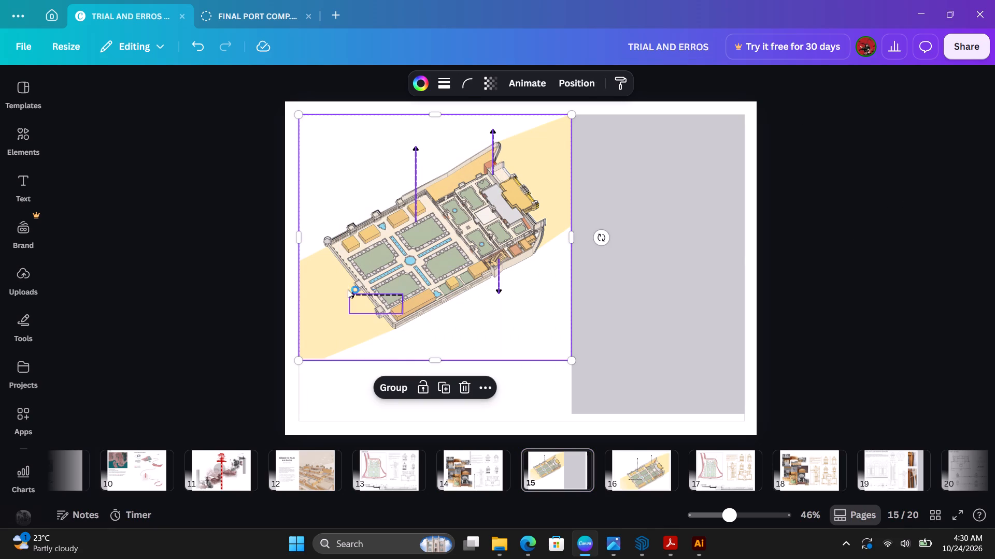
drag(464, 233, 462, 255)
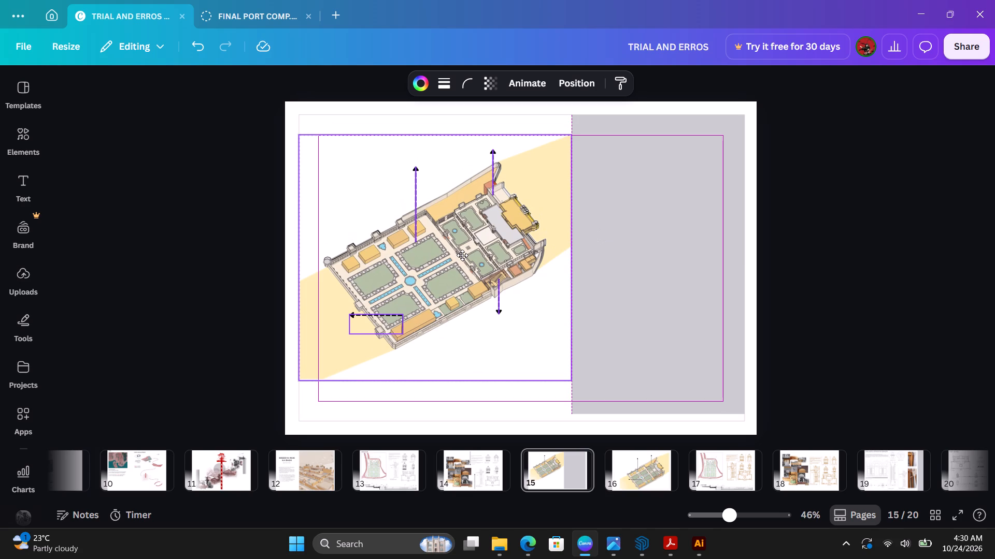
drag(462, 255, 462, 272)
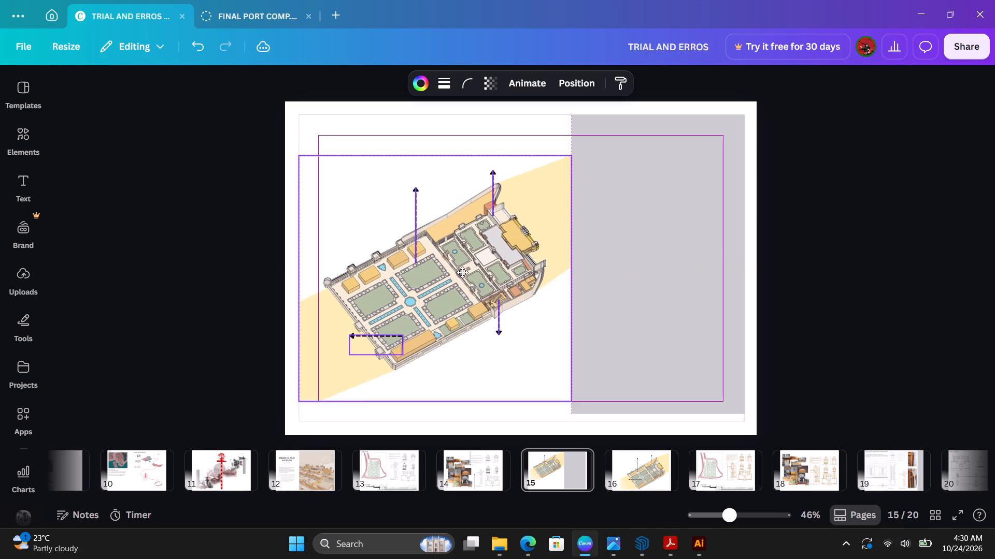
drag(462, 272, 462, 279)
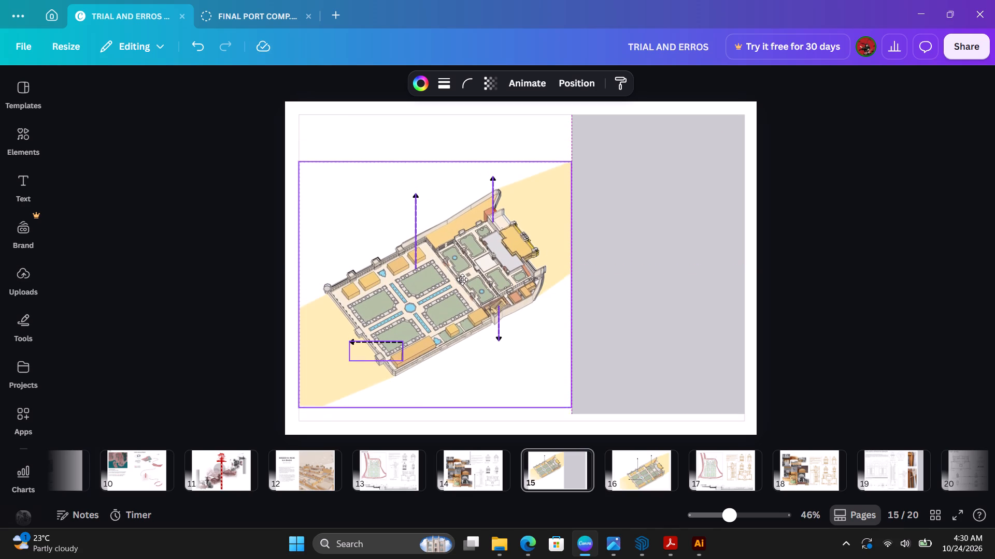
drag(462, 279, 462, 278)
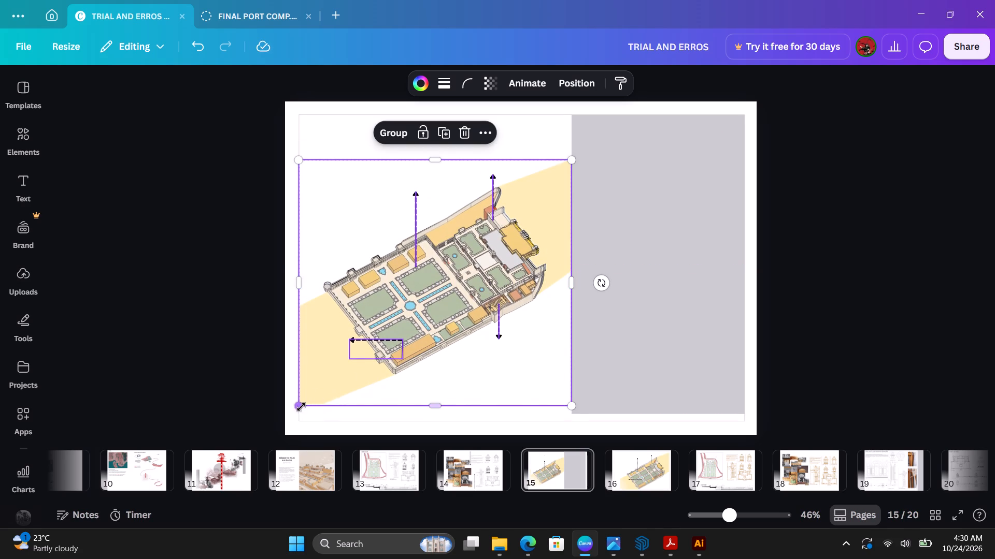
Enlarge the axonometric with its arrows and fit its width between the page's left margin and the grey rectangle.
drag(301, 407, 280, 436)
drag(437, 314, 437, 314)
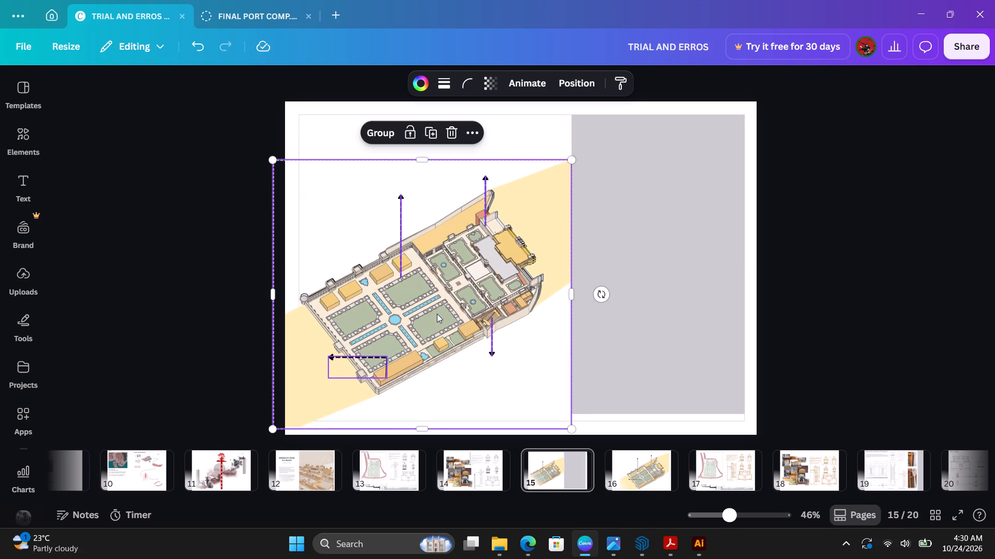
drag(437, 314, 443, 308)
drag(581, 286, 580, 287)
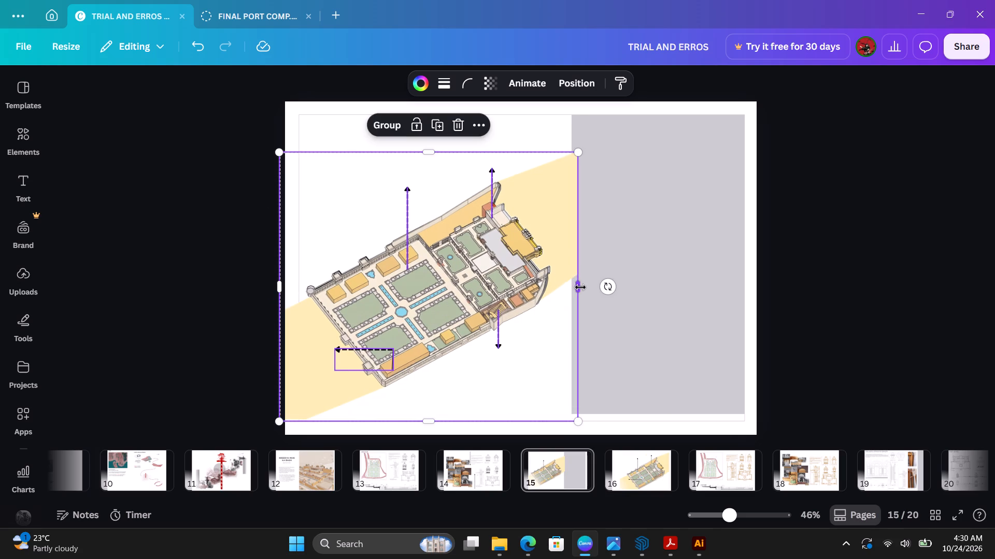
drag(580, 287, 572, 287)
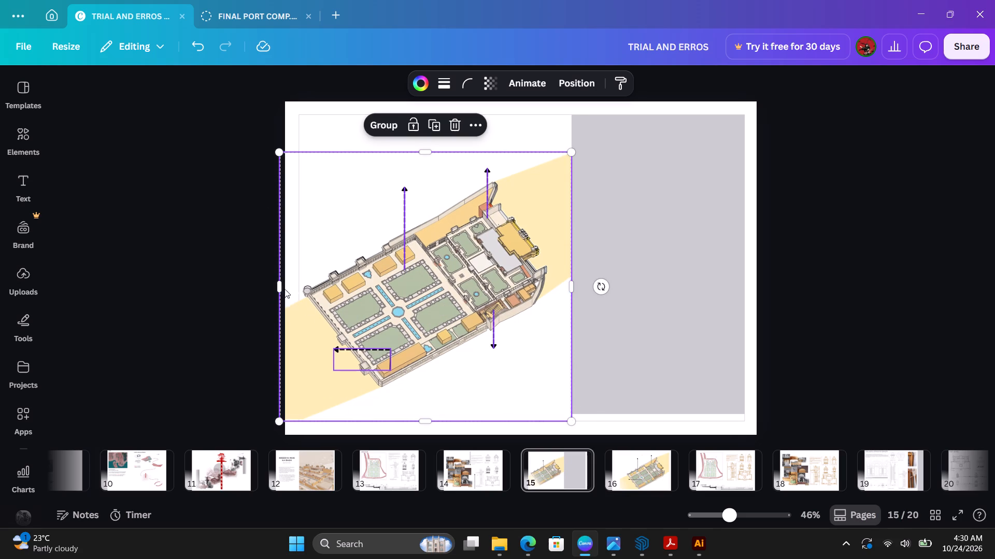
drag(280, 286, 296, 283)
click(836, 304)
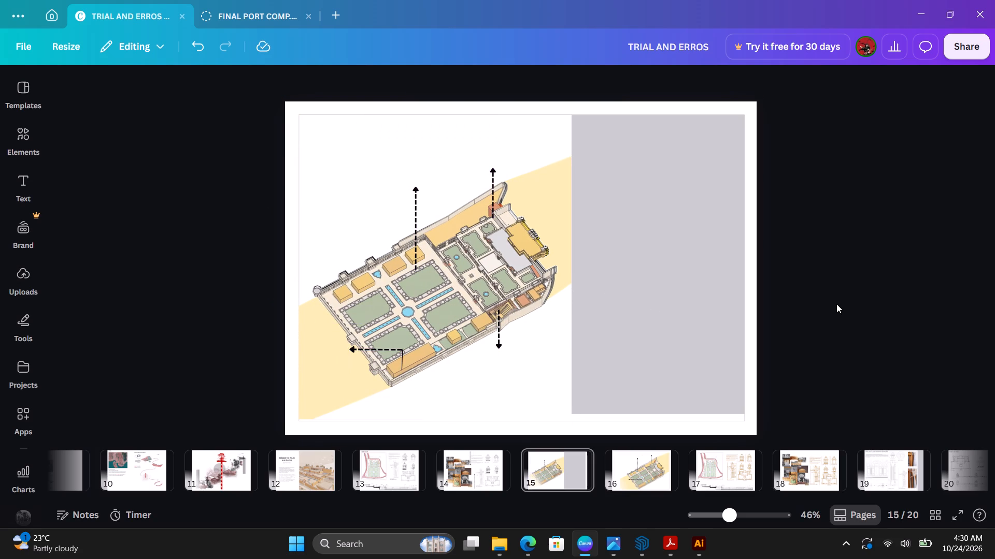
Review pages 12 to 14 against the layout of page 15.
click(468, 480)
click(404, 470)
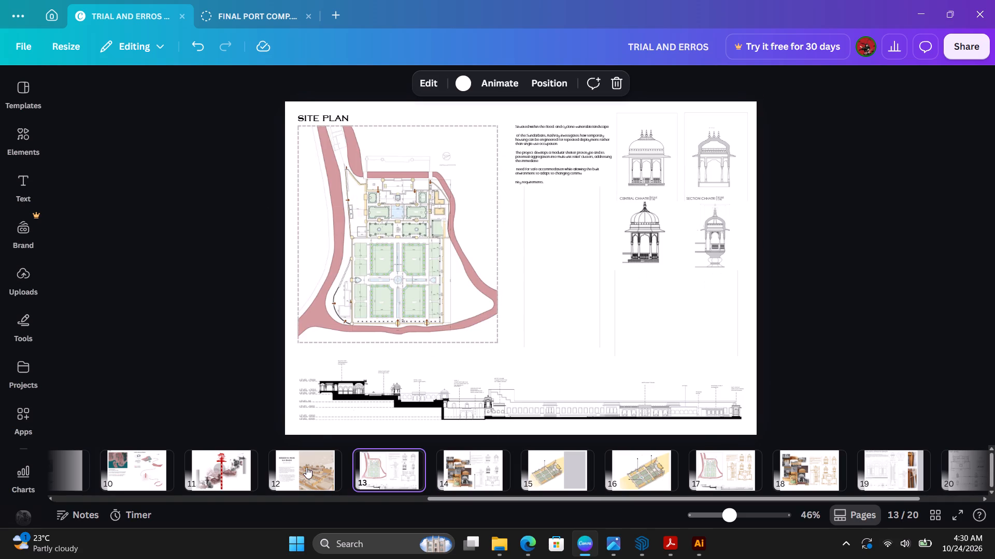
click(306, 467)
click(354, 464)
click(442, 463)
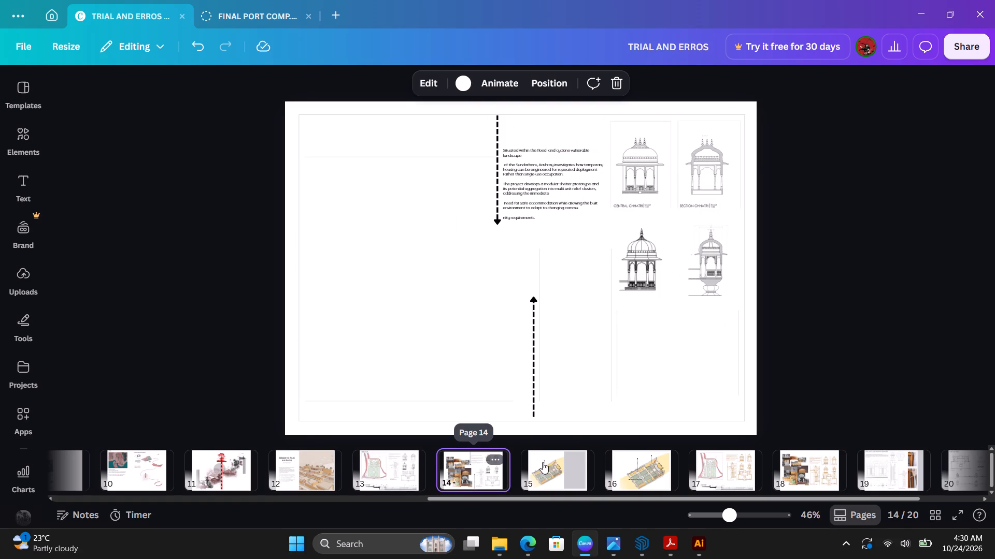
click(545, 462)
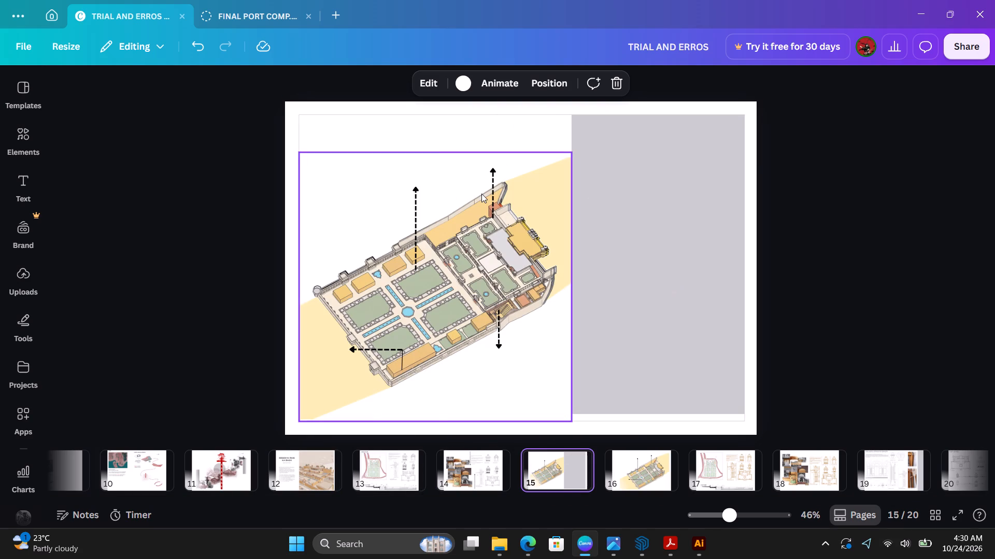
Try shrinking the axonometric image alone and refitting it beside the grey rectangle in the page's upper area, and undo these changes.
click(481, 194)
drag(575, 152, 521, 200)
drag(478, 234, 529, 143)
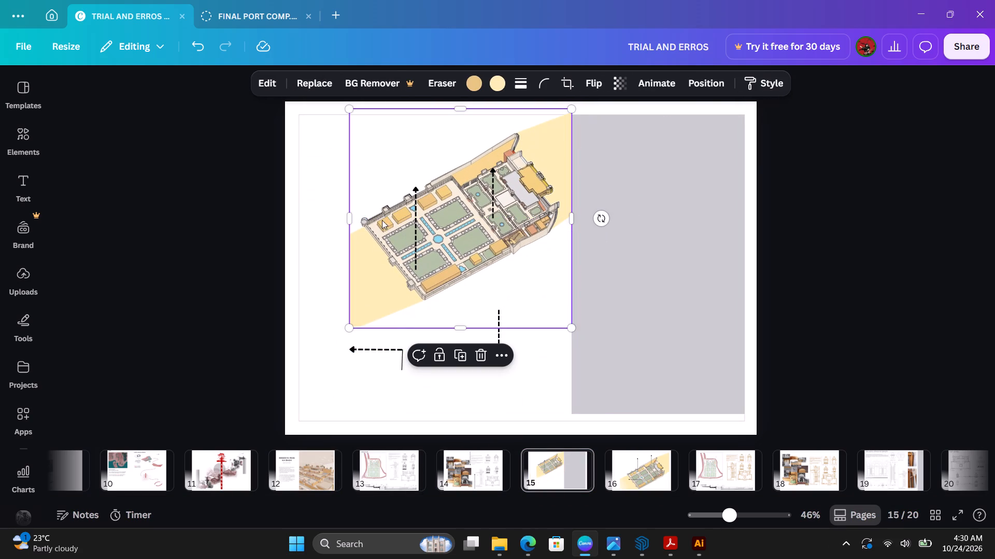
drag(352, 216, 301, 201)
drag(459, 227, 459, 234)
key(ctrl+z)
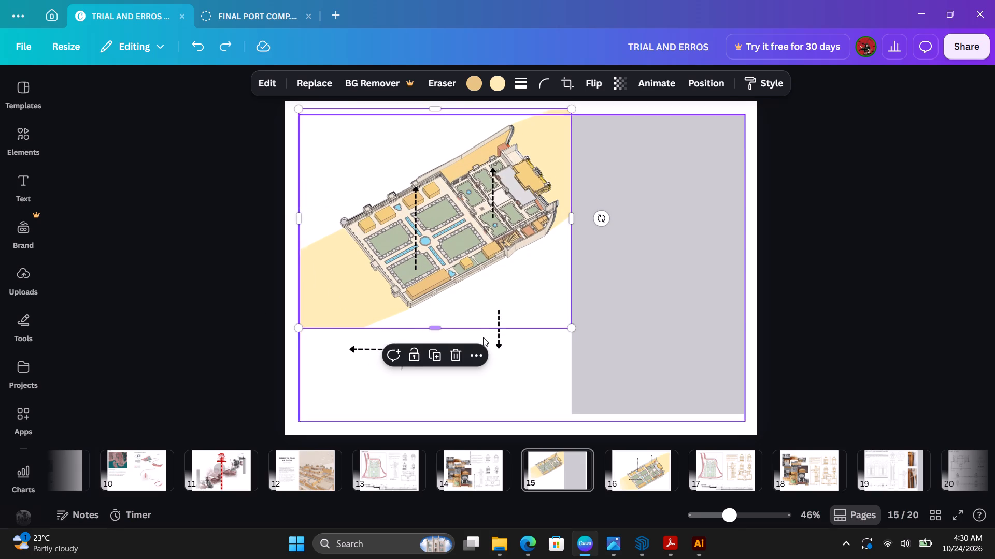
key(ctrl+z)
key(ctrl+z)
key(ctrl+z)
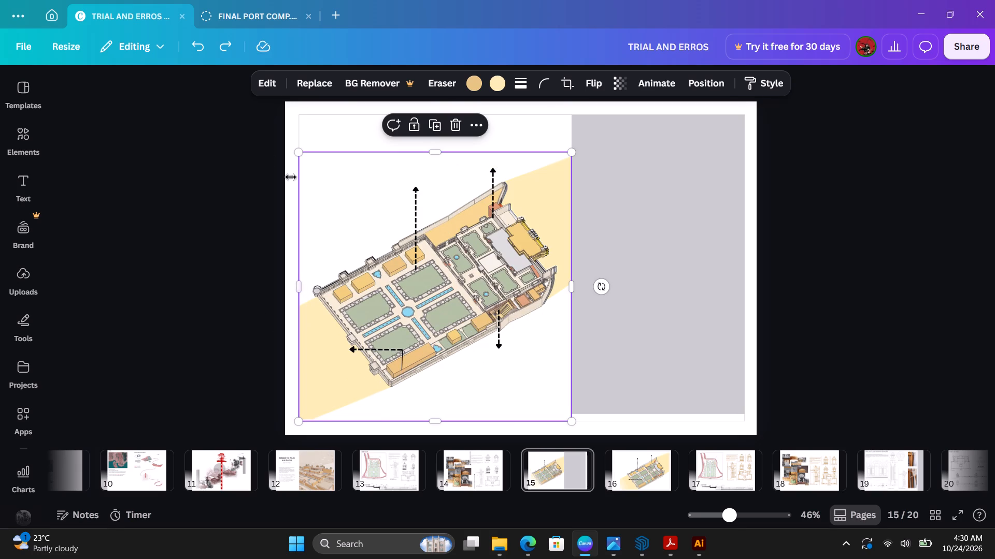
Group the axonometric image with its dashed arrows, shrink the group and place it in the upper part of page 15.
click(355, 139)
drag(563, 133, 537, 175)
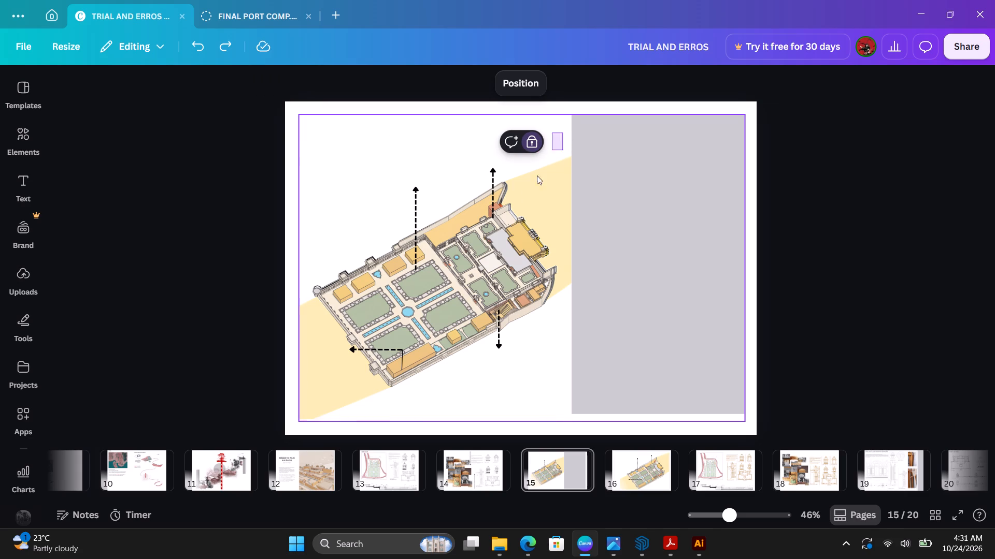
drag(537, 175, 343, 374)
click(397, 133)
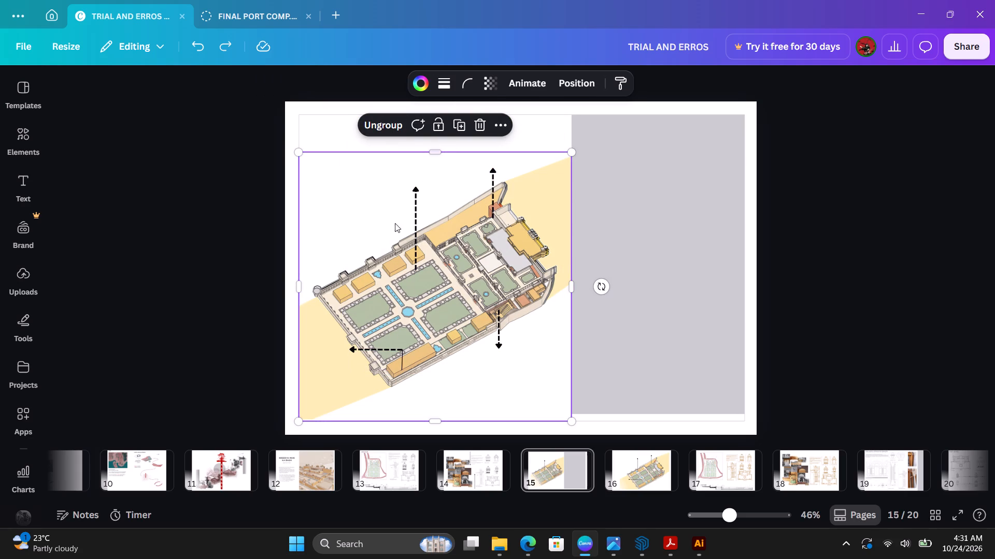
drag(300, 422, 390, 298)
drag(486, 237, 449, 222)
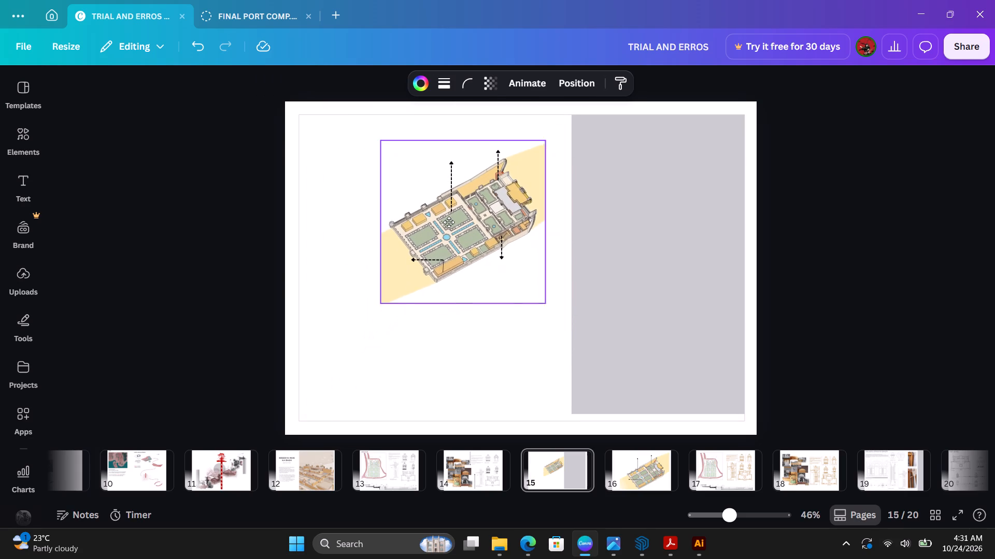
drag(449, 222, 429, 212)
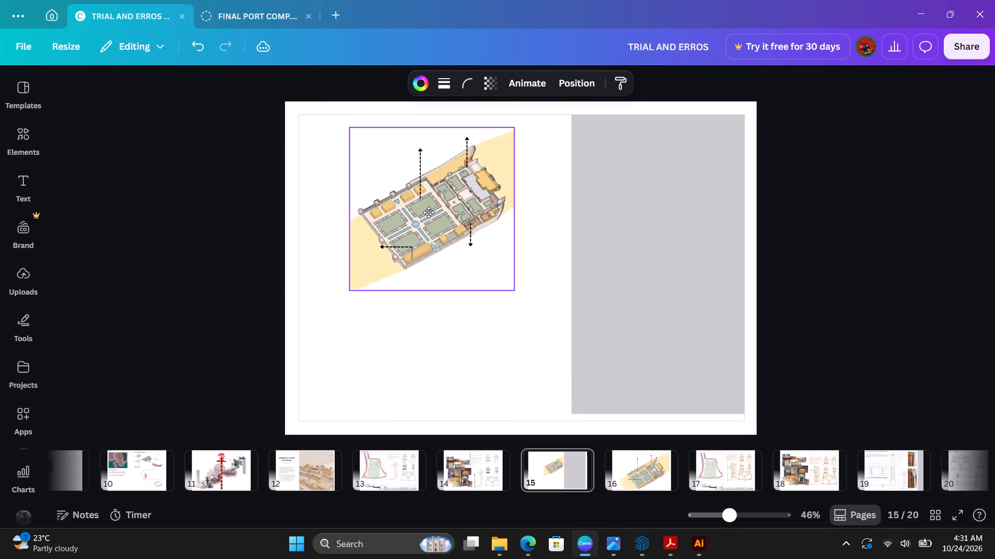
drag(429, 212, 431, 212)
Widen the axonometric group to span from the left margin to the grey rectangle and align it with the top margin.
drag(513, 203, 569, 211)
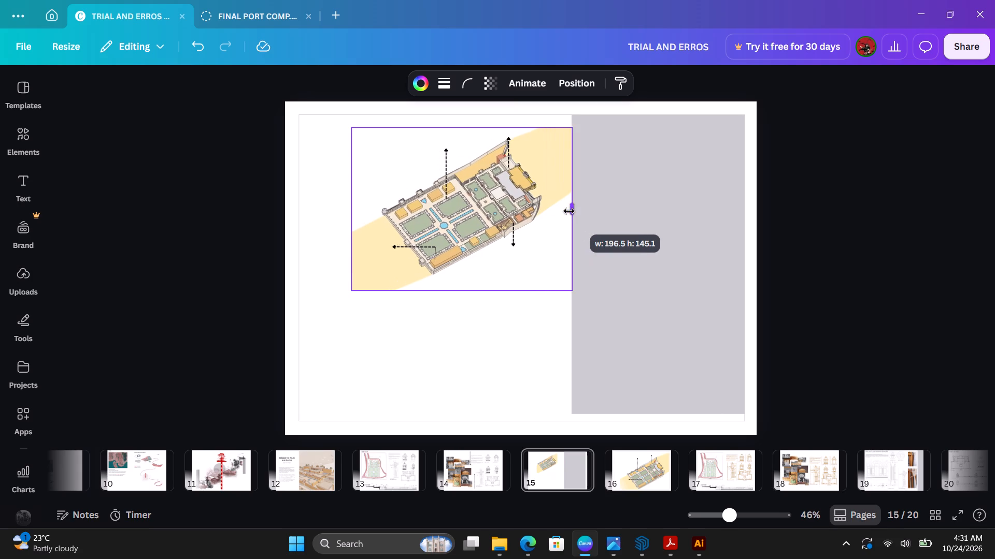
drag(569, 211, 567, 213)
drag(351, 205, 306, 203)
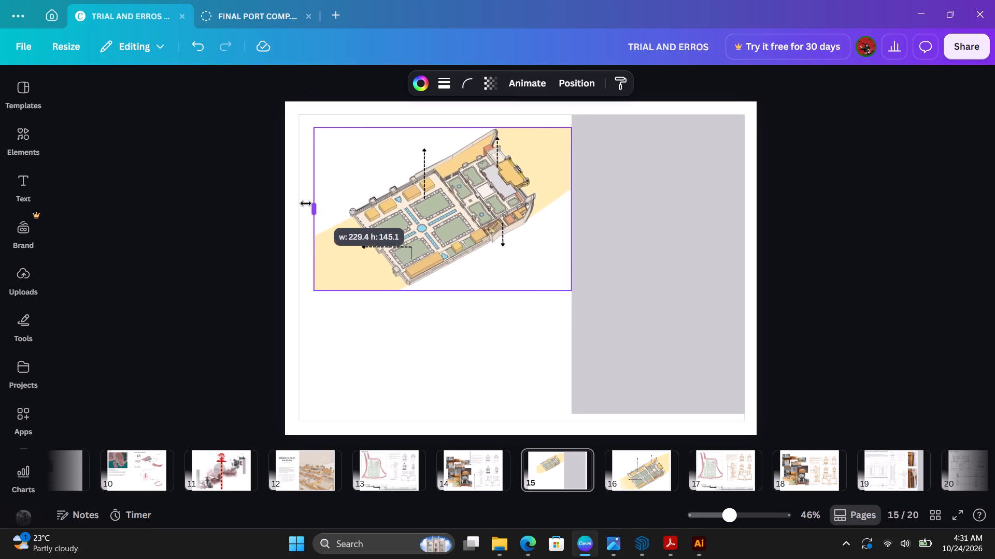
drag(306, 203, 300, 202)
click(915, 247)
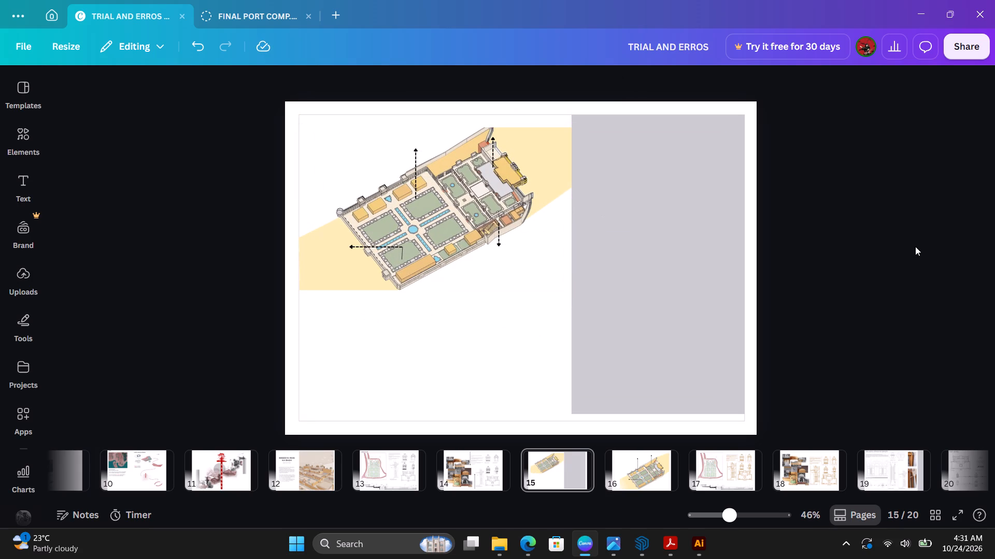
drag(474, 166, 476, 155)
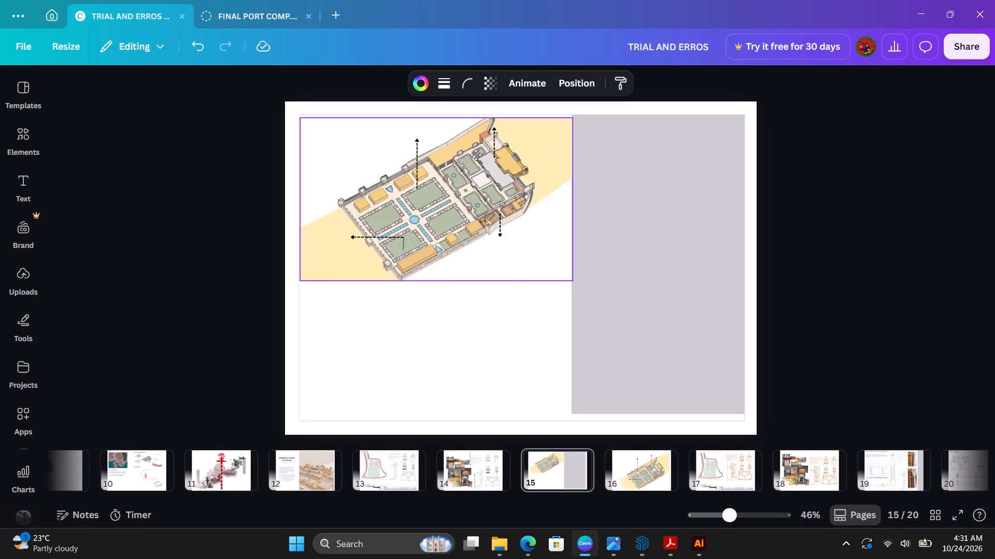
drag(476, 155, 476, 149)
click(952, 219)
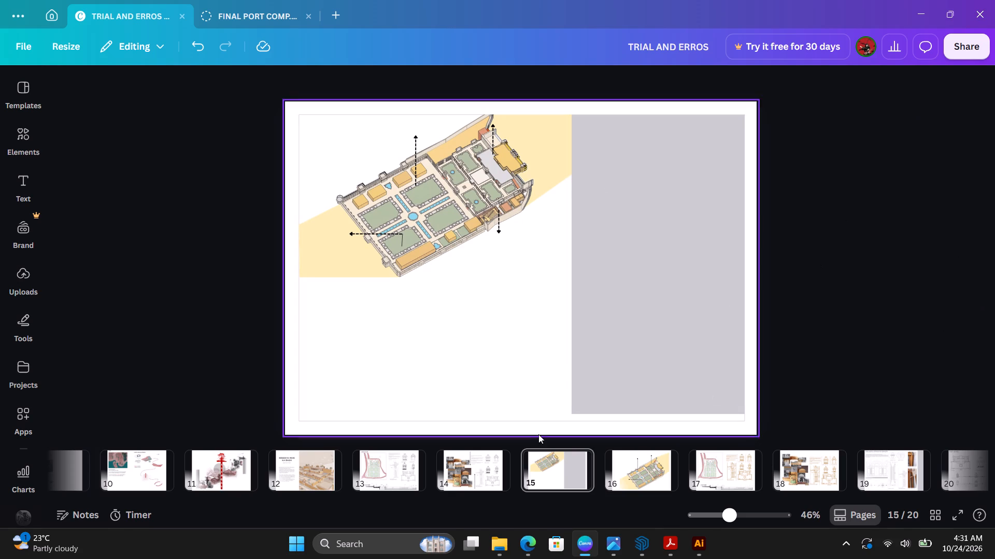
Compare pages 13 and 14 with the layout of page 15.
click(486, 465)
click(543, 462)
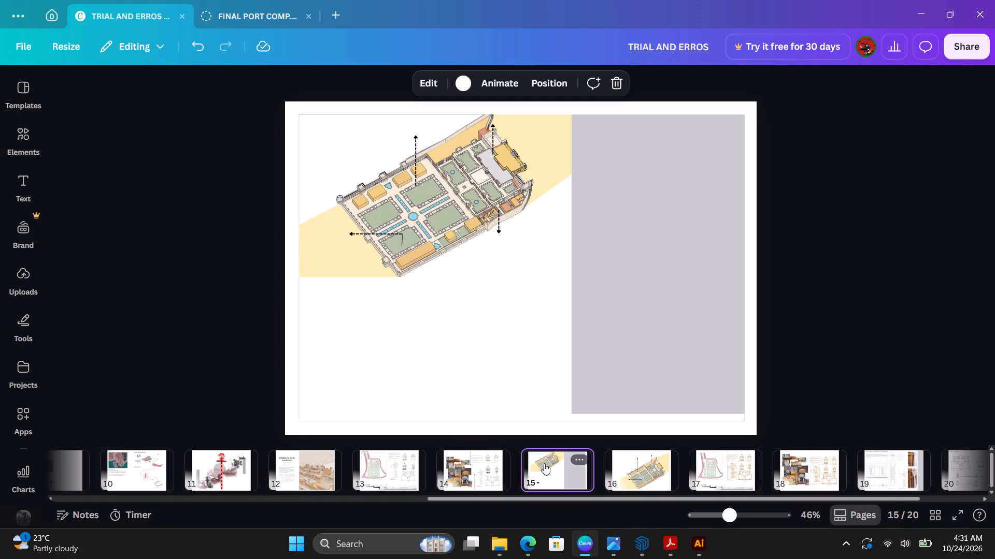
click(386, 467)
click(465, 466)
click(538, 476)
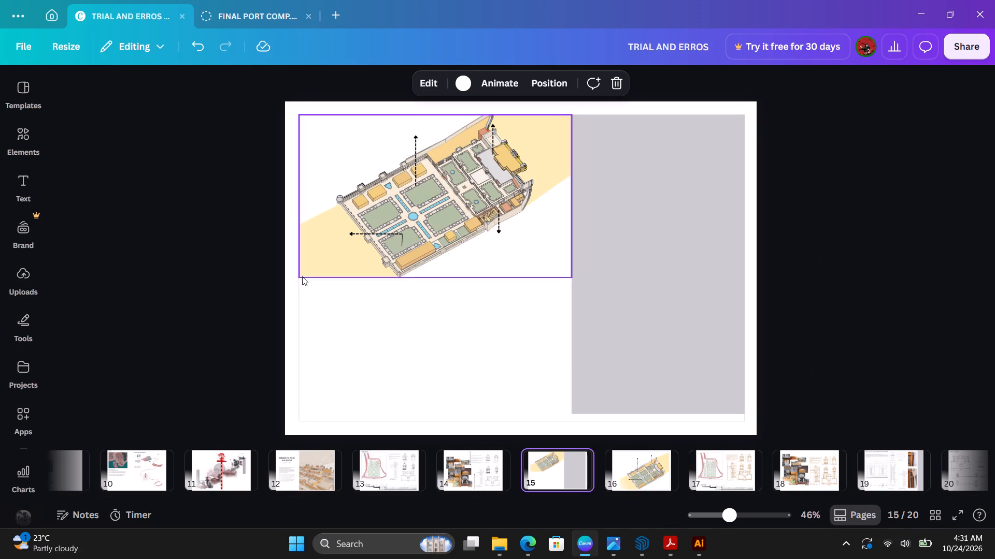
Extend the grey rectangle on page 15 down to the bottom margin line.
click(616, 382)
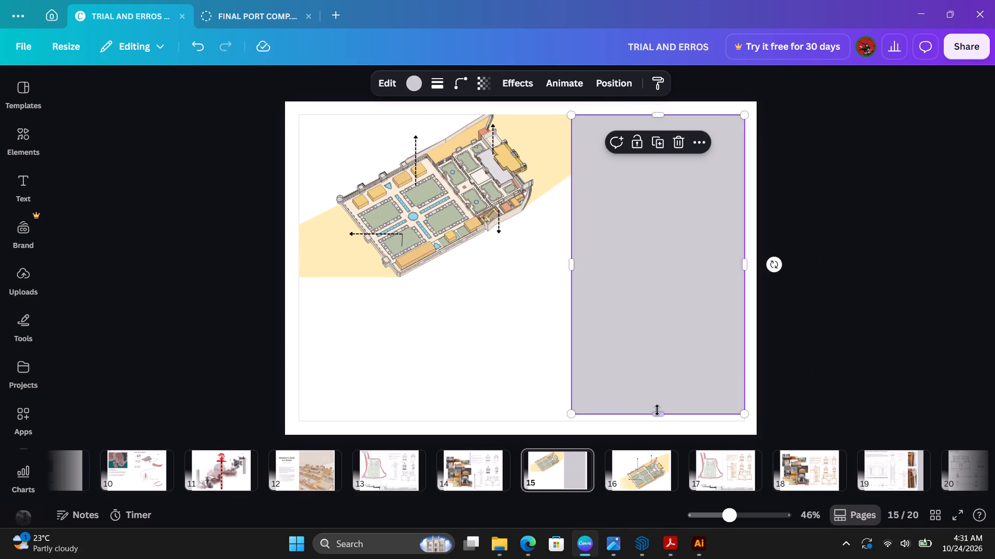
drag(658, 411, 658, 418)
click(831, 368)
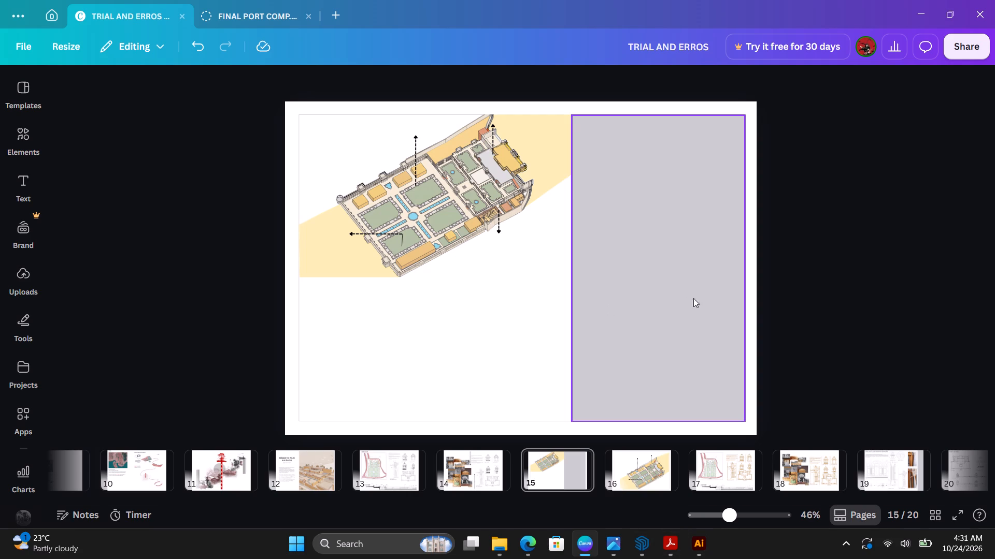
Compare page 15 with the neighbouring pages 16 and 14.
click(994, 269)
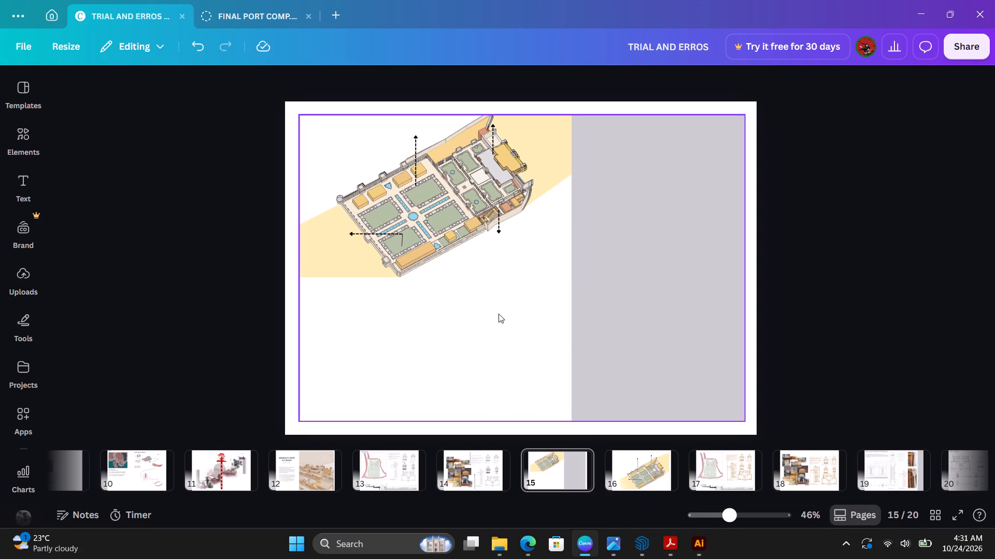
click(639, 464)
click(560, 466)
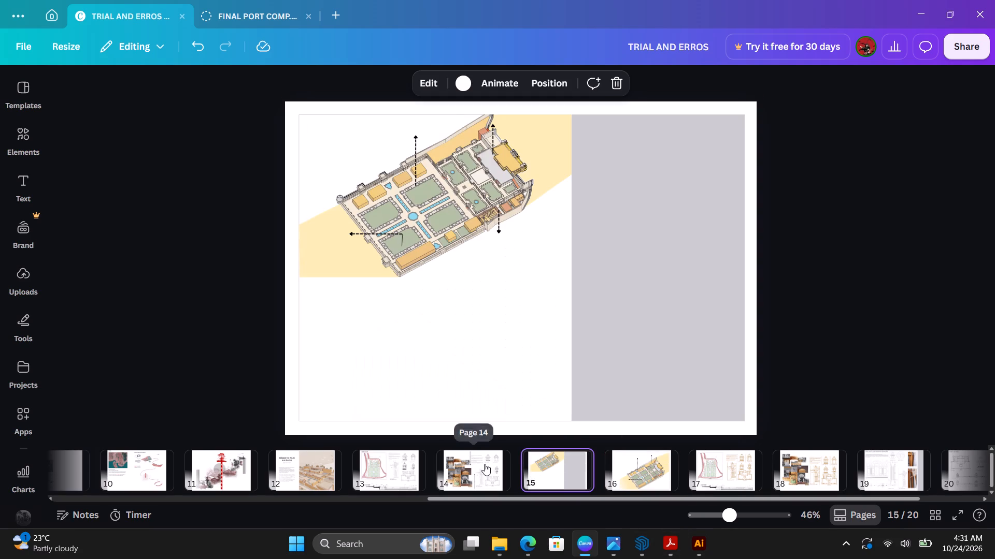
click(485, 464)
click(565, 459)
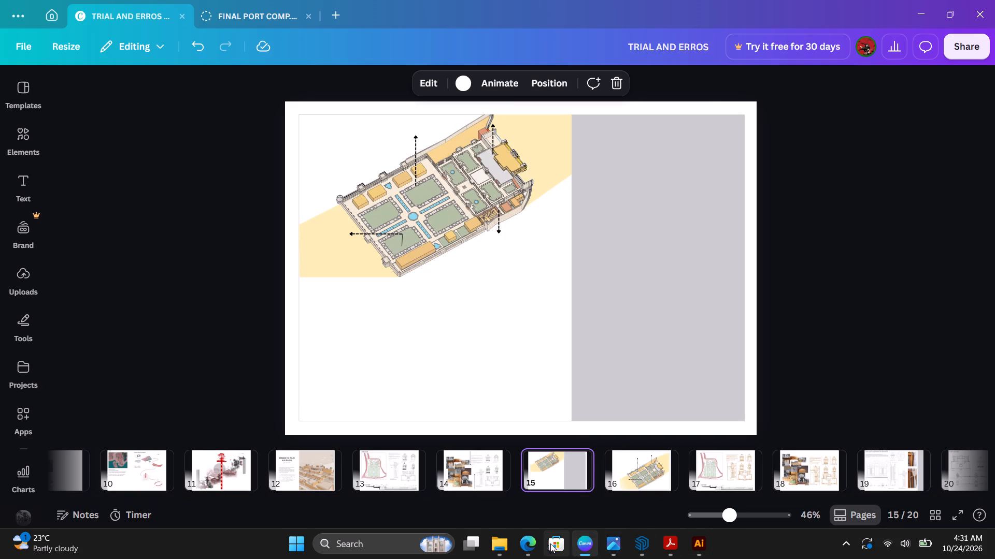
Switch to the palace axonometric line drawing in Illustrator.
click(700, 543)
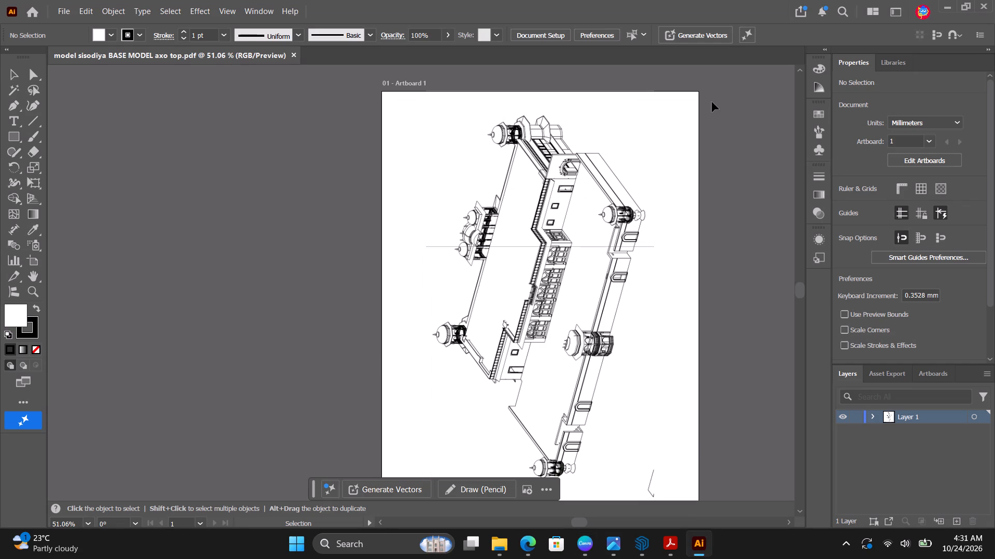
scroll(715, 101, down, 2)
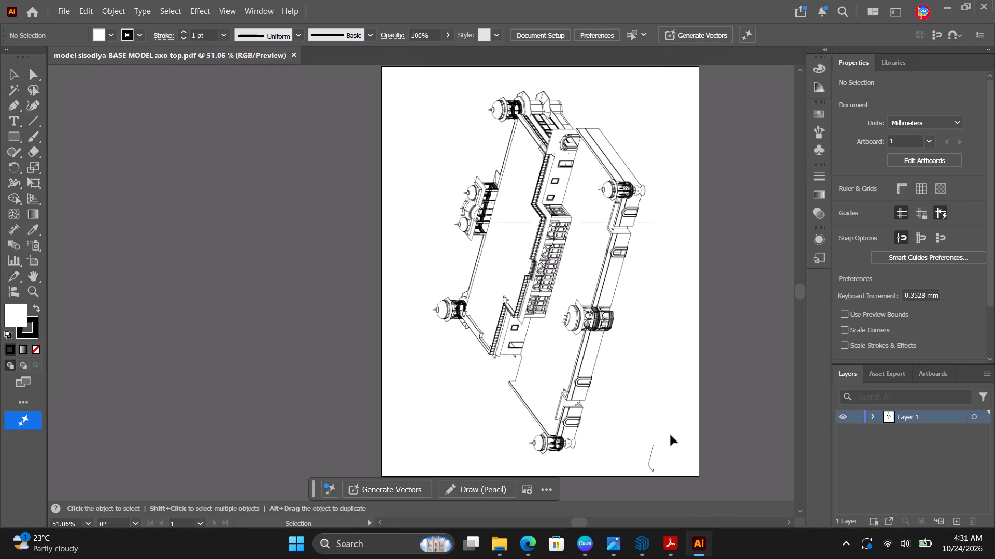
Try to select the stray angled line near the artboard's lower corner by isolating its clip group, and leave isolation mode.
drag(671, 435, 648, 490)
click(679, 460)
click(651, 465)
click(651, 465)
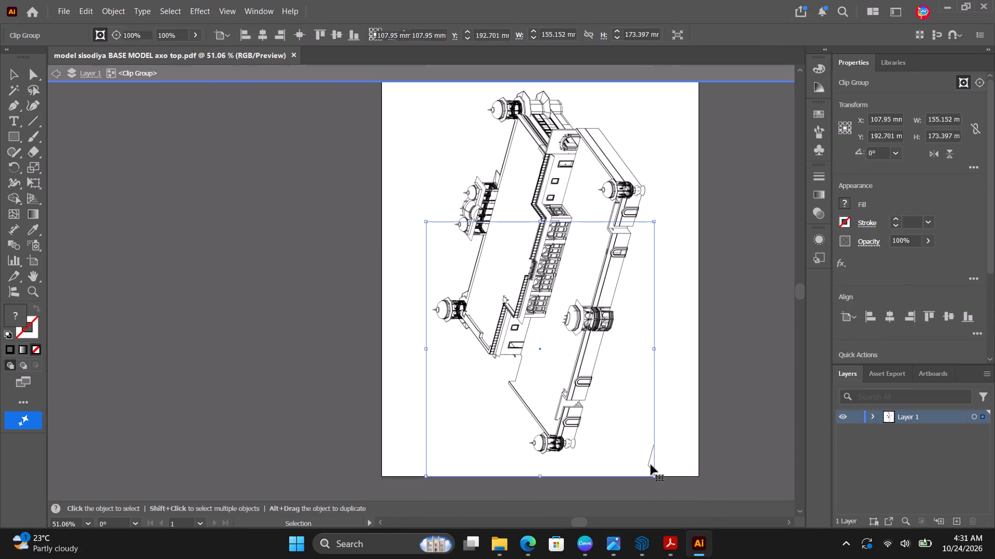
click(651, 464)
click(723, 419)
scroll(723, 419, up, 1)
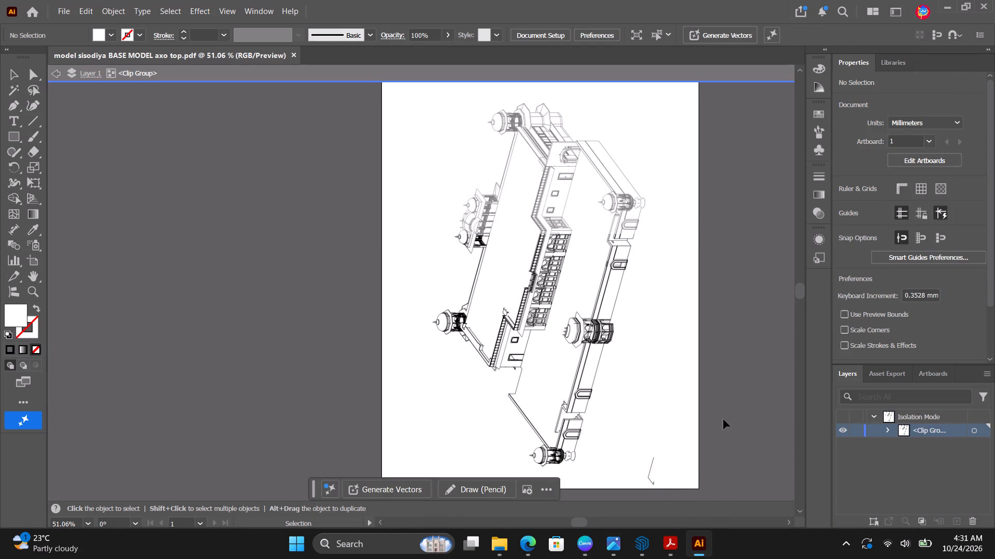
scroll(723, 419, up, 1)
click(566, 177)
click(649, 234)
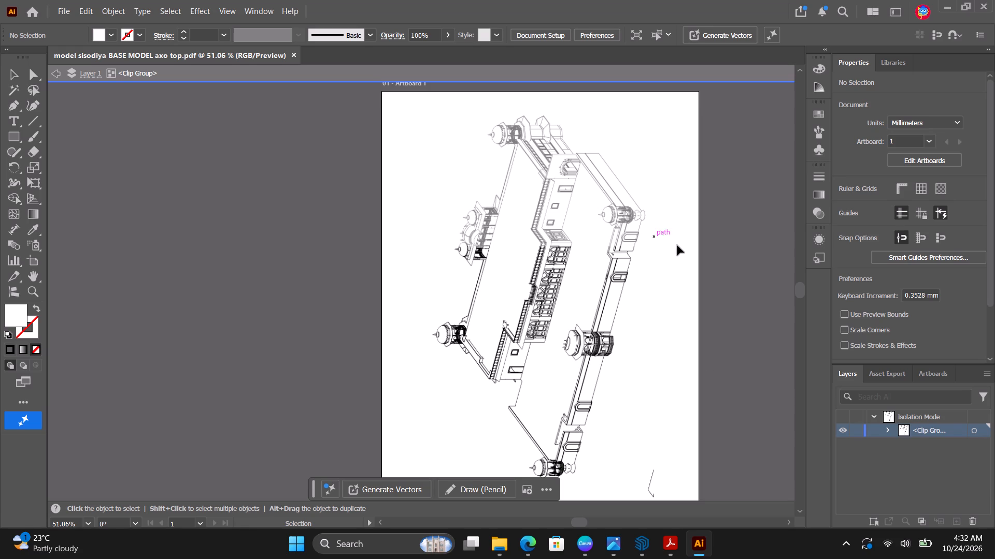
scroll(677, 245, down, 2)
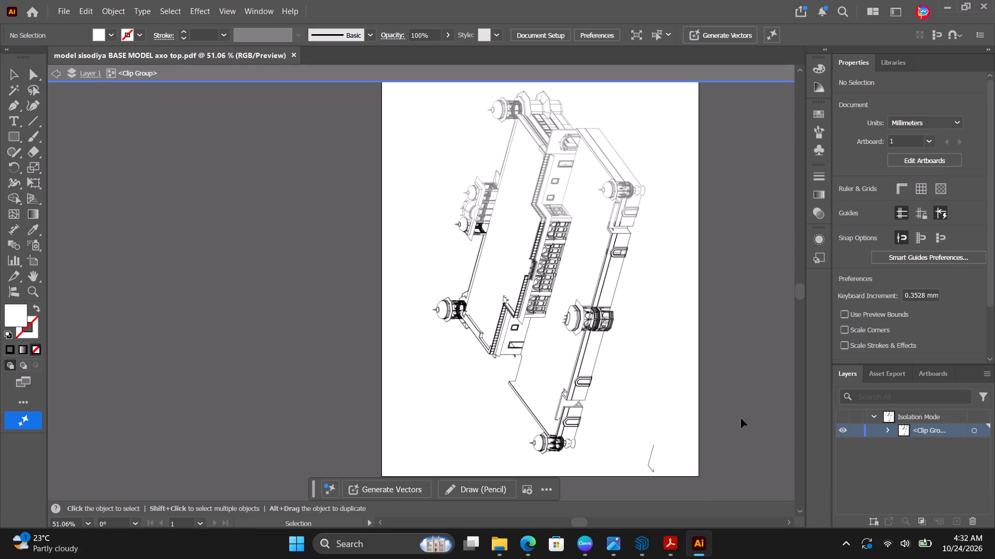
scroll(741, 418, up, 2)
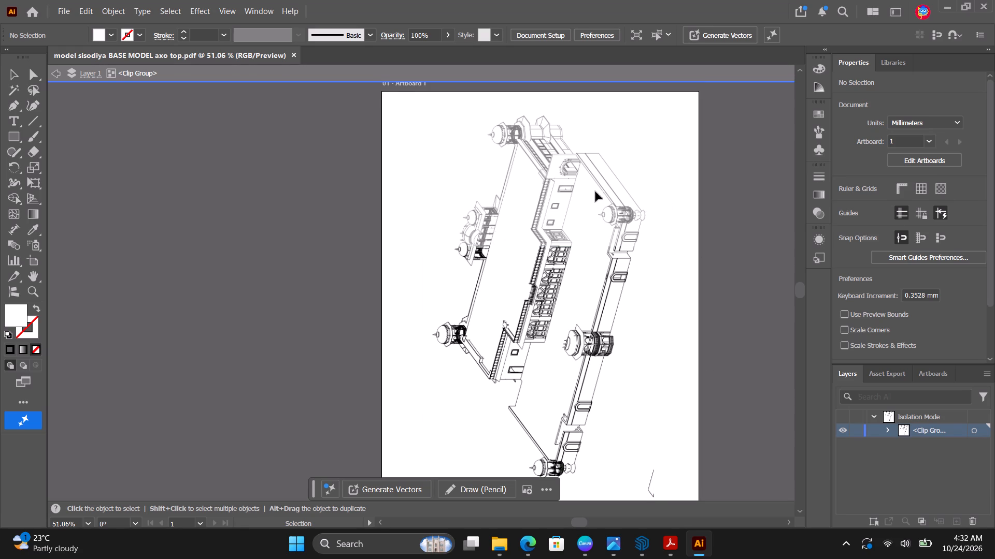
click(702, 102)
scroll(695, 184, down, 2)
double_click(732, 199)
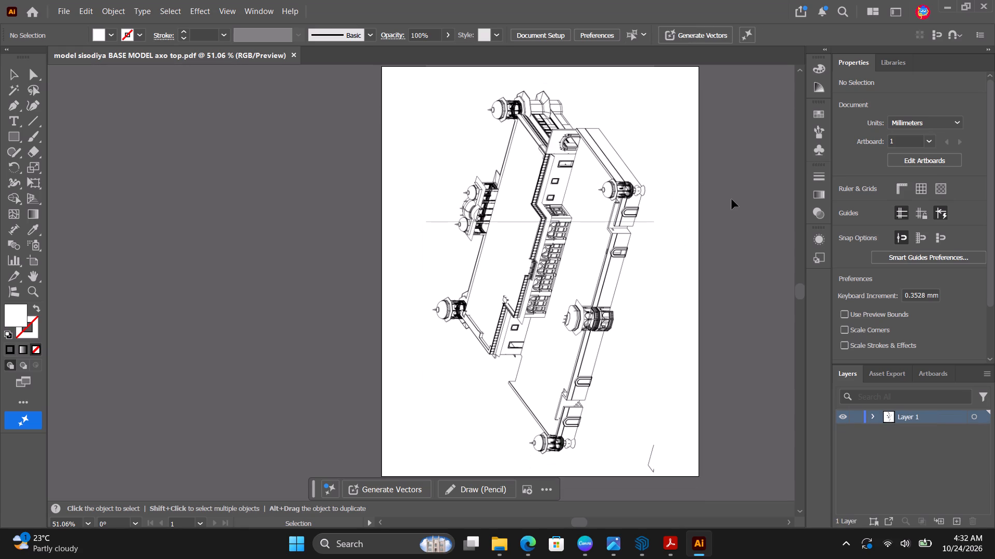
Select the entire axonometric drawing and release its clipping mask.
scroll(732, 199, down, 3)
scroll(740, 442, up, 2)
drag(746, 469, 453, 162)
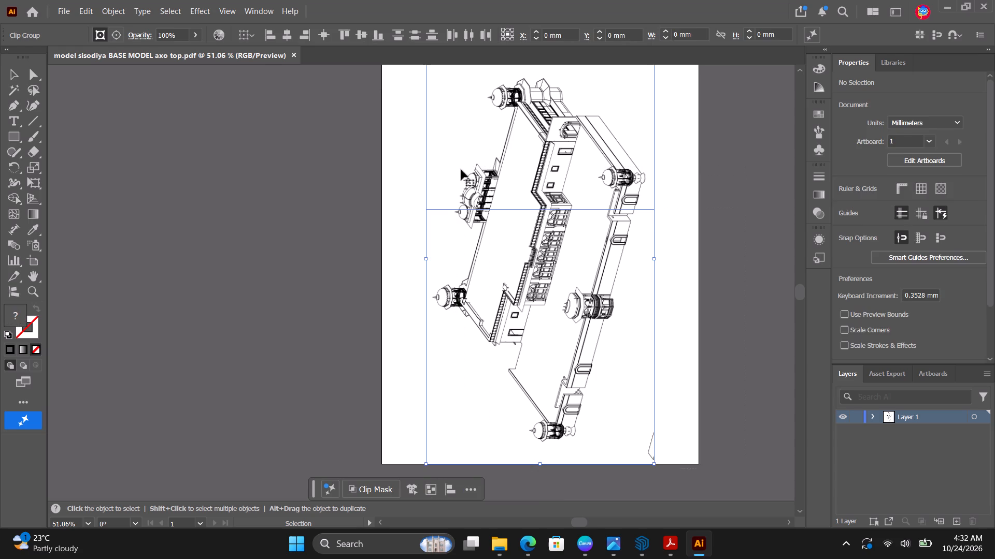
right_click(603, 229)
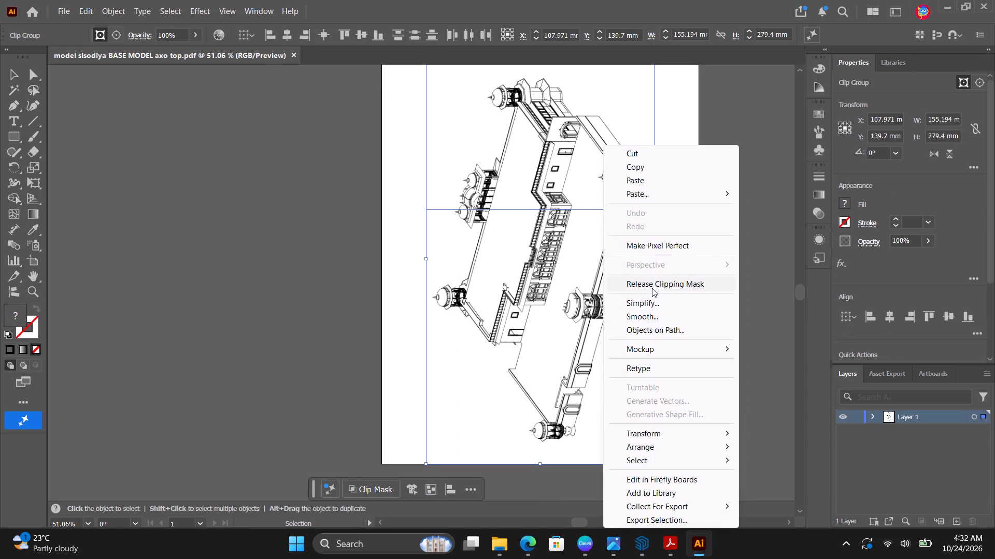
click(653, 285)
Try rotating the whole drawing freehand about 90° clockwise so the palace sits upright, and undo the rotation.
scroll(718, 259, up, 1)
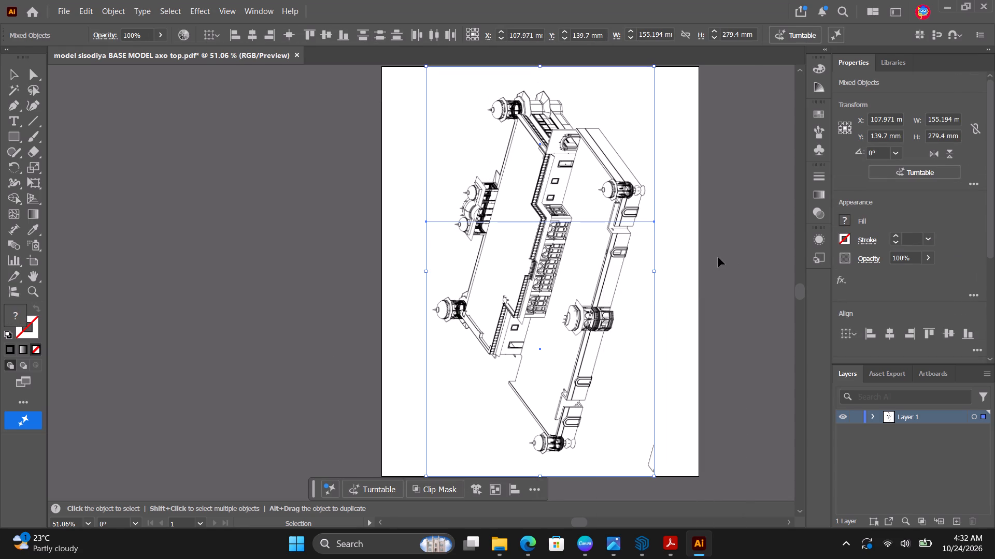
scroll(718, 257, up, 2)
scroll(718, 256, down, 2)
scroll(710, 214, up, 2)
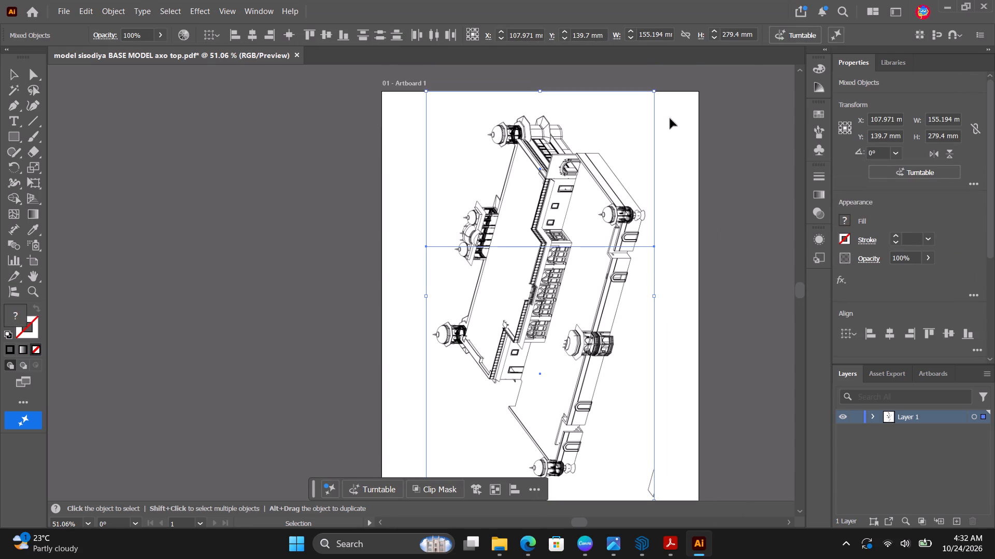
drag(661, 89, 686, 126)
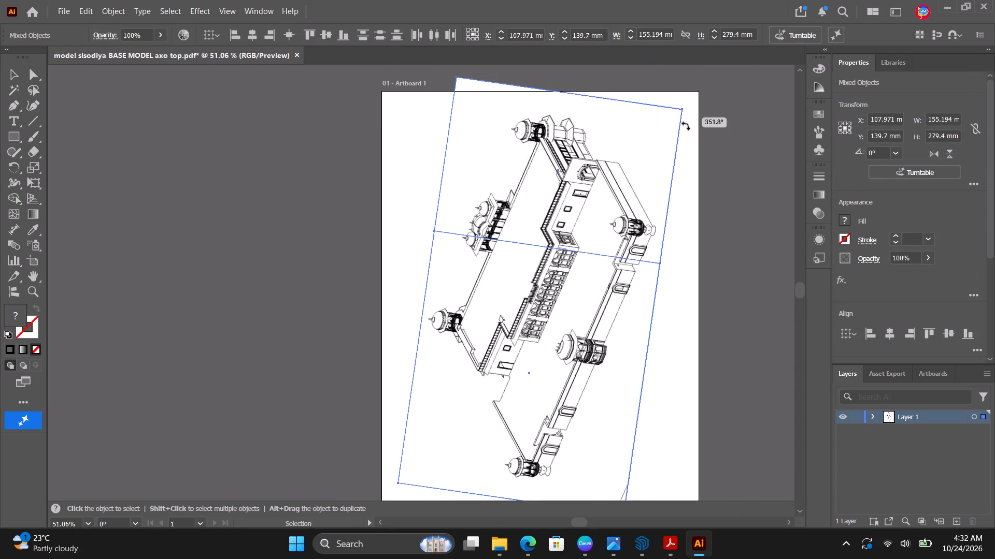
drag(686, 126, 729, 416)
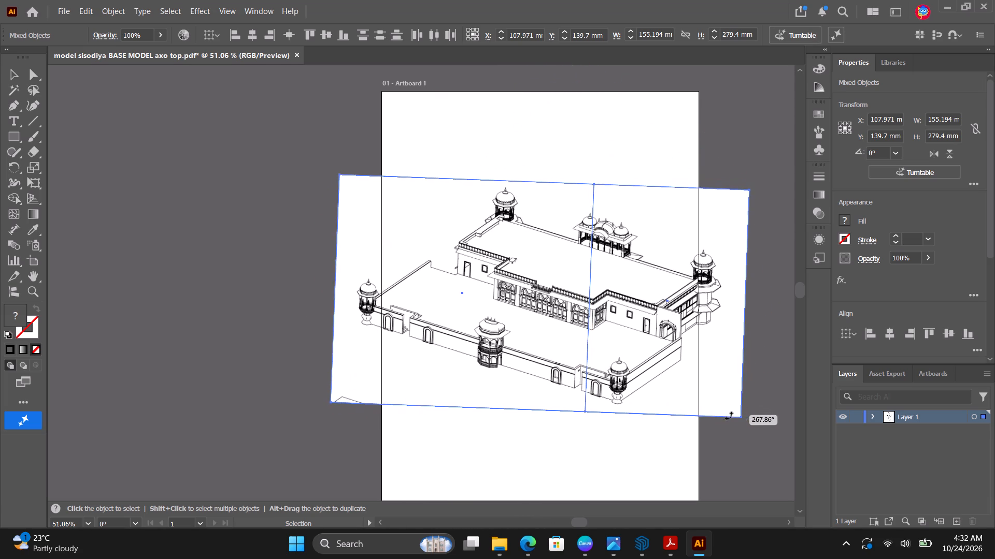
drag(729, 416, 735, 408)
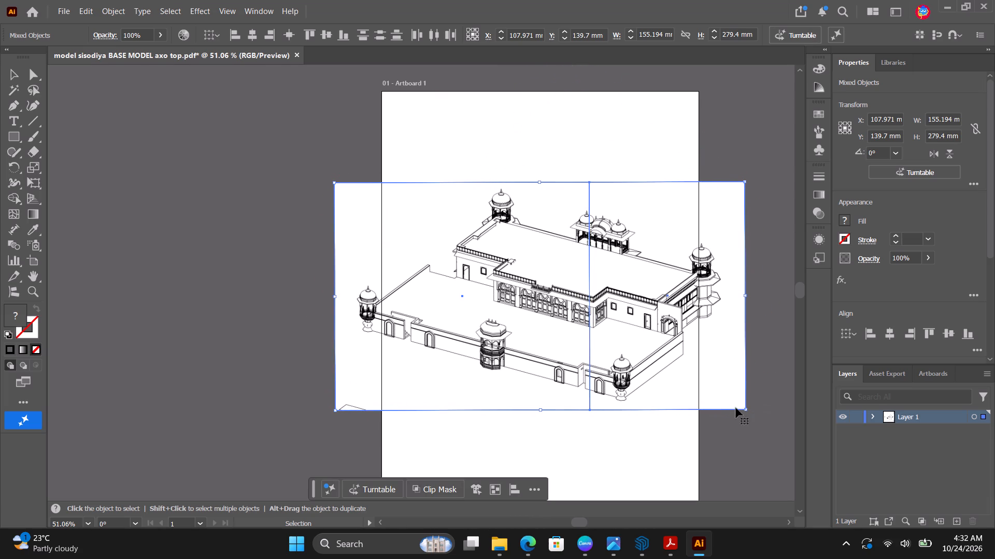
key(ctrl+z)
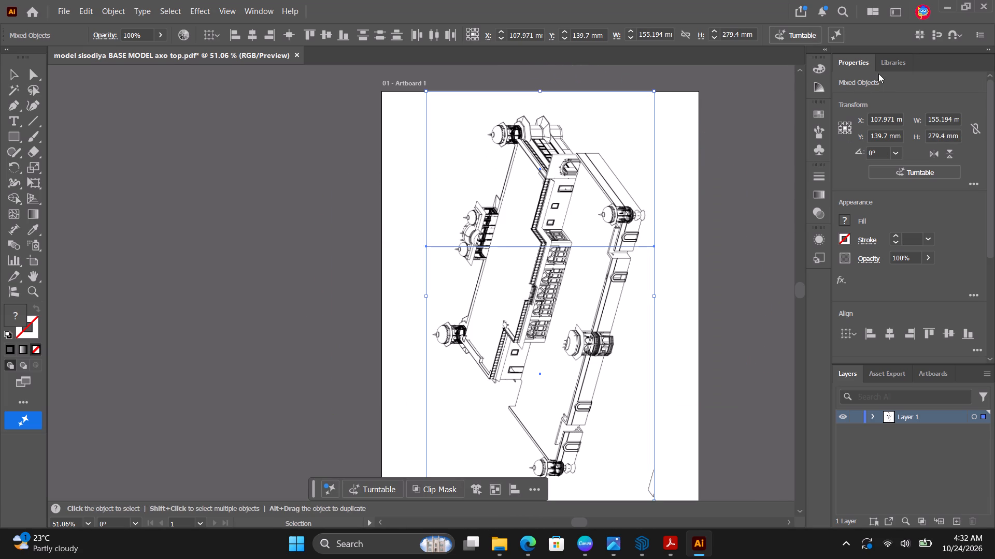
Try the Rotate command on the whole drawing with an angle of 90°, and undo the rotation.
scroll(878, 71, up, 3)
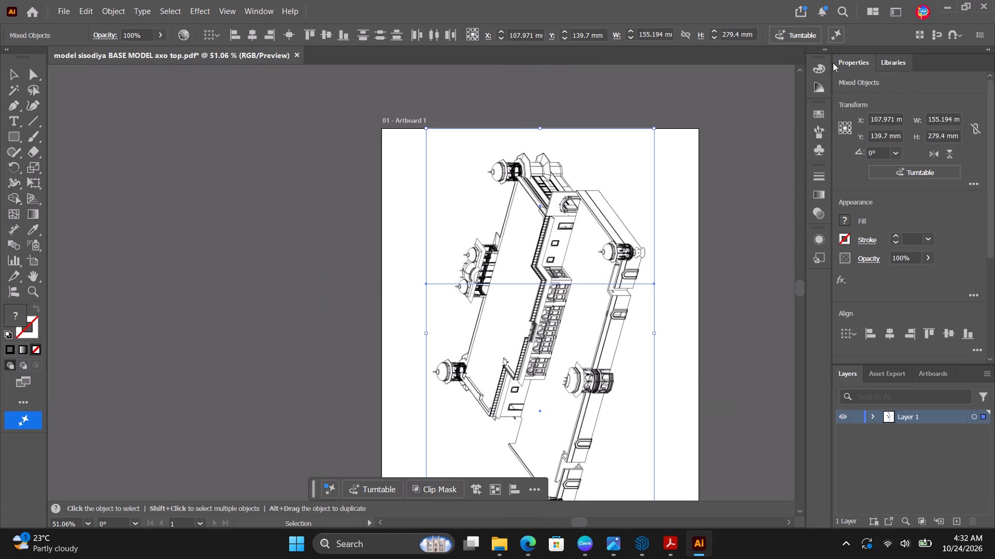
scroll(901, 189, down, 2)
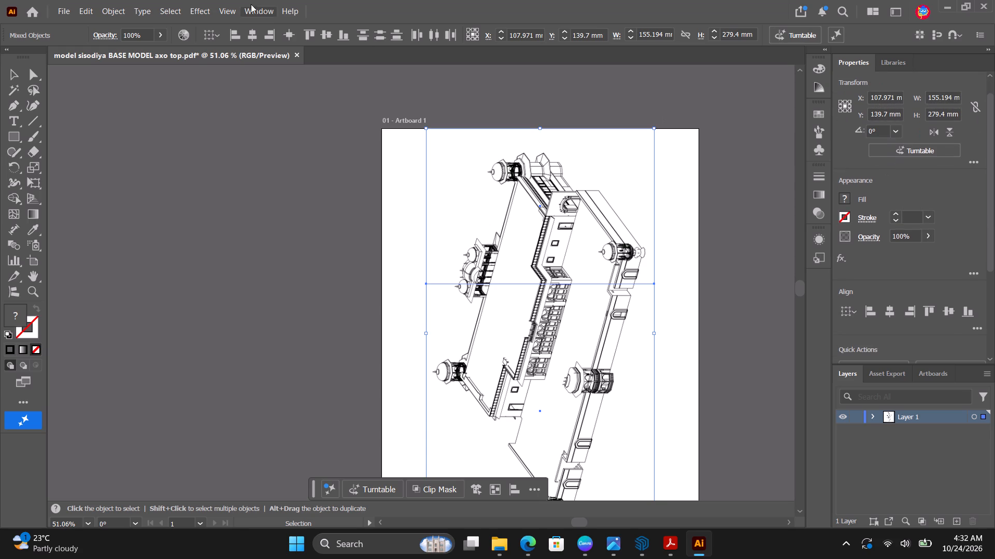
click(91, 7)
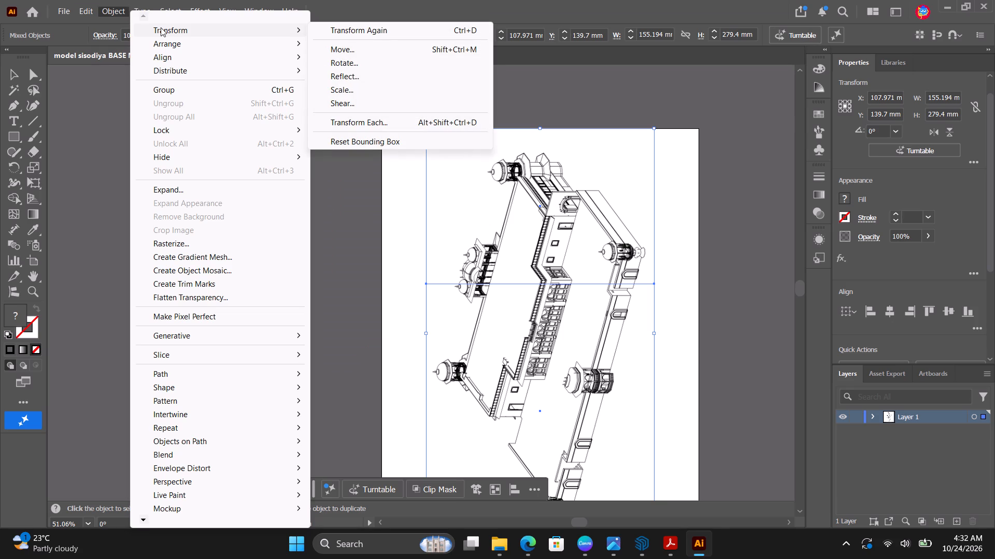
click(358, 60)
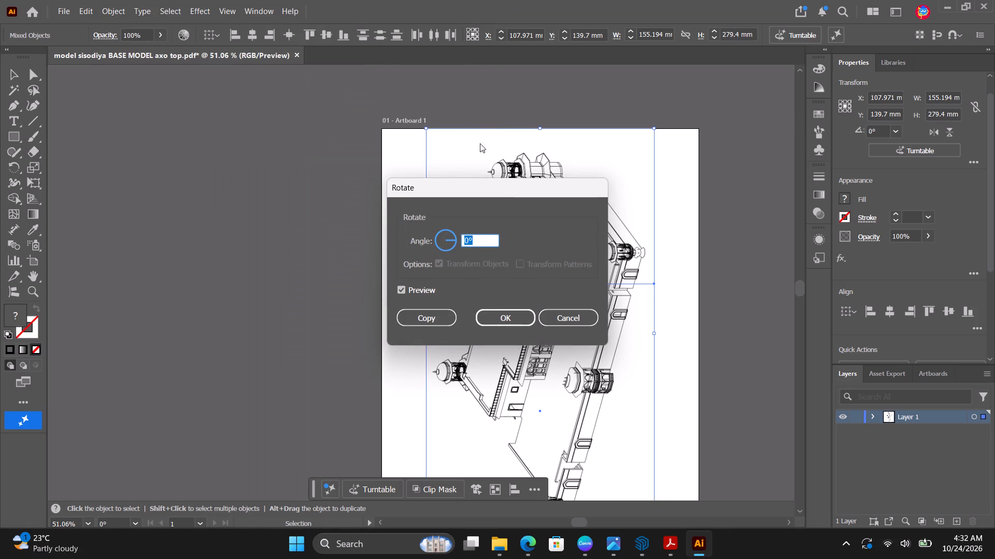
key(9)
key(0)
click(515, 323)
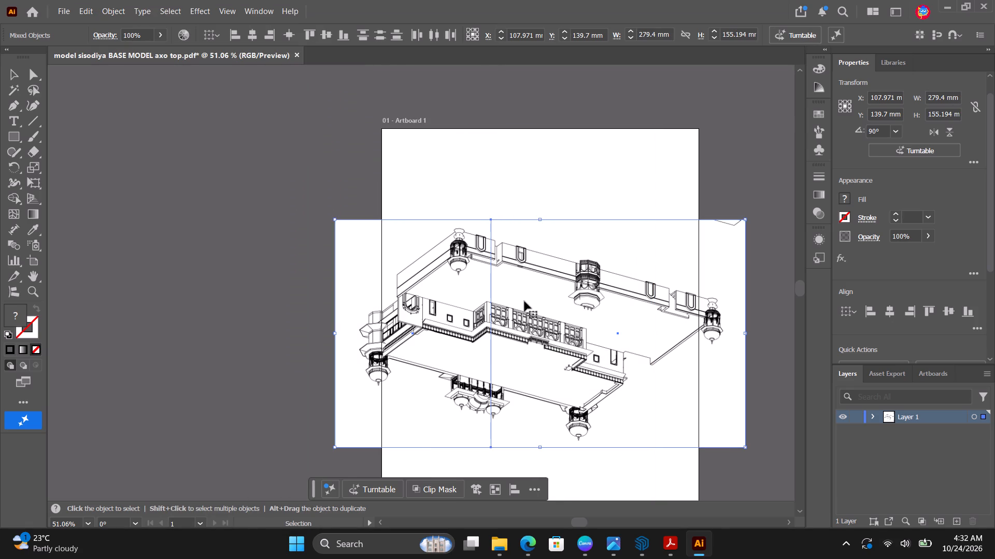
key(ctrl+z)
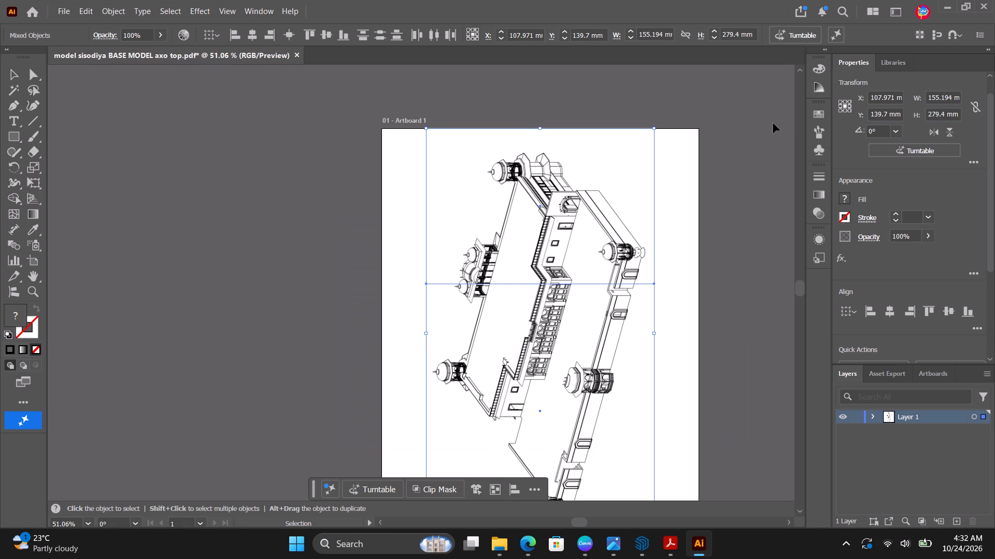
Deselect the drawing and change Artboard 1 to landscape orientation, keeping the Letter preset.
click(773, 123)
drag(707, 133, 693, 142)
click(695, 128)
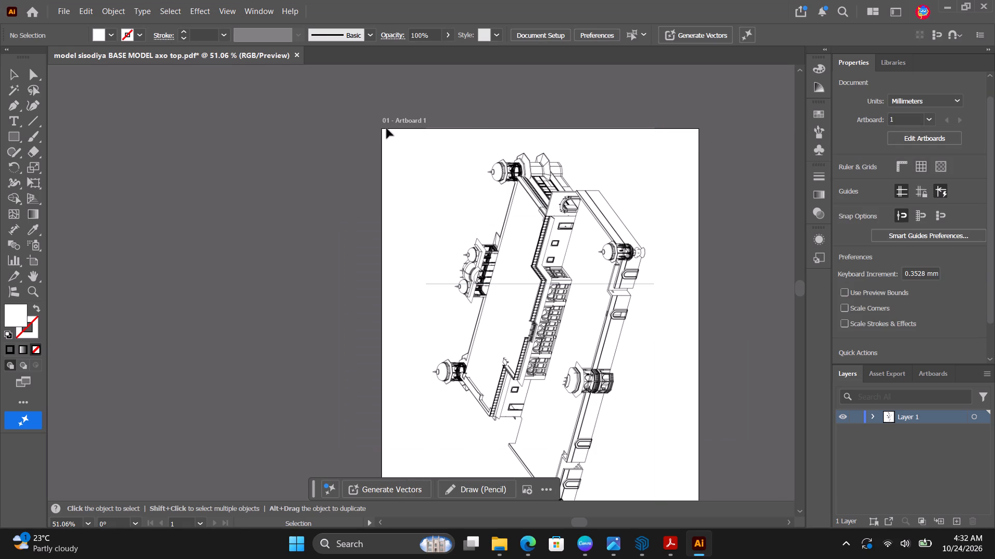
click(409, 124)
click(946, 141)
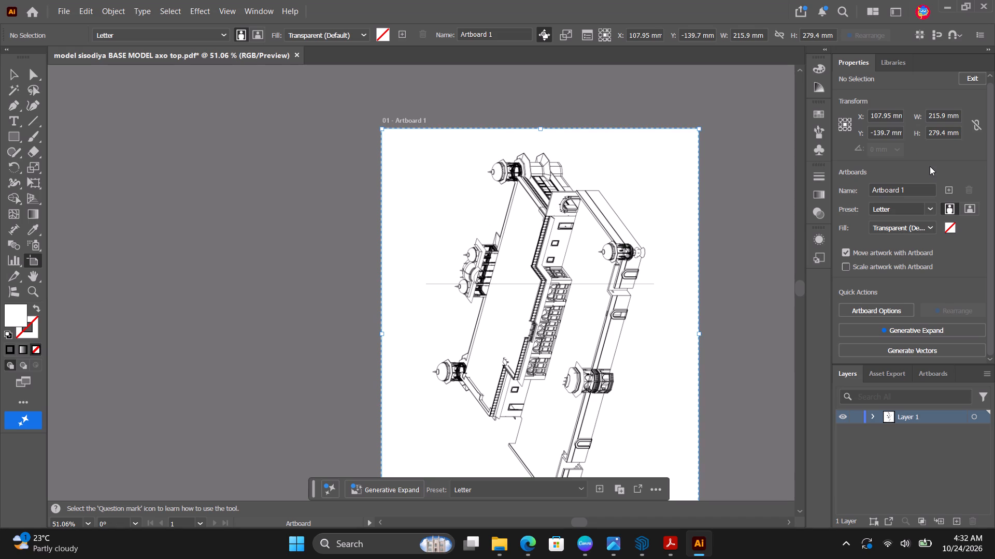
scroll(930, 166, up, 2)
click(973, 209)
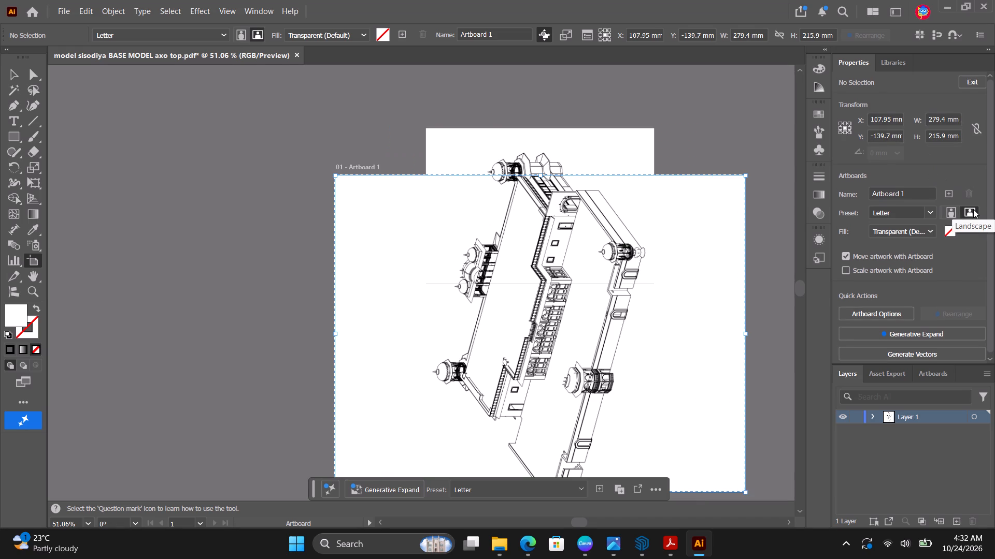
click(920, 494)
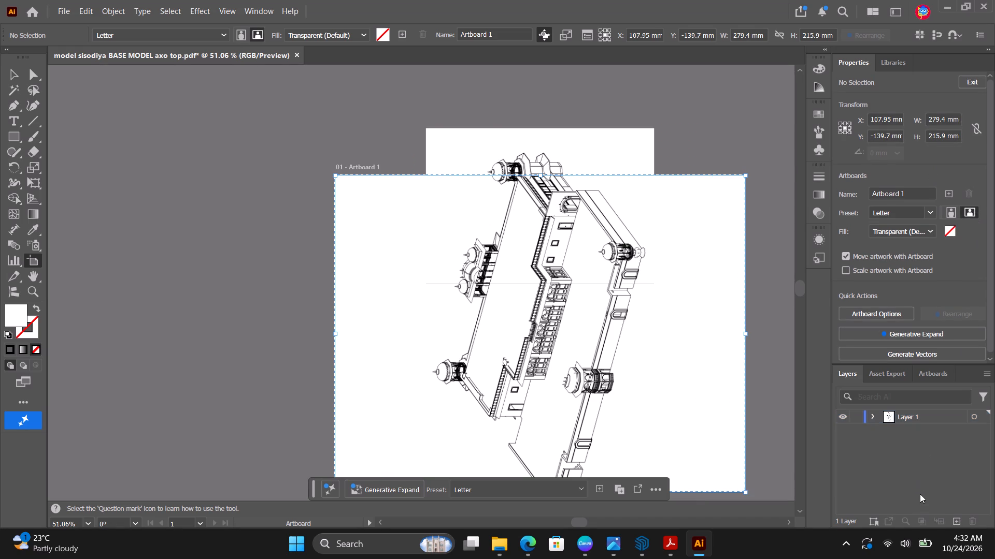
key(Return)
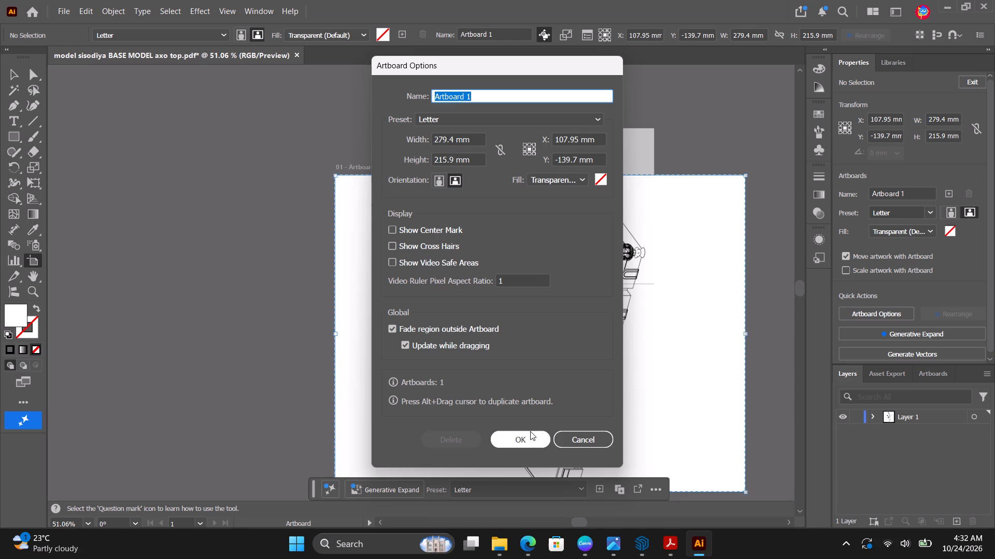
click(530, 434)
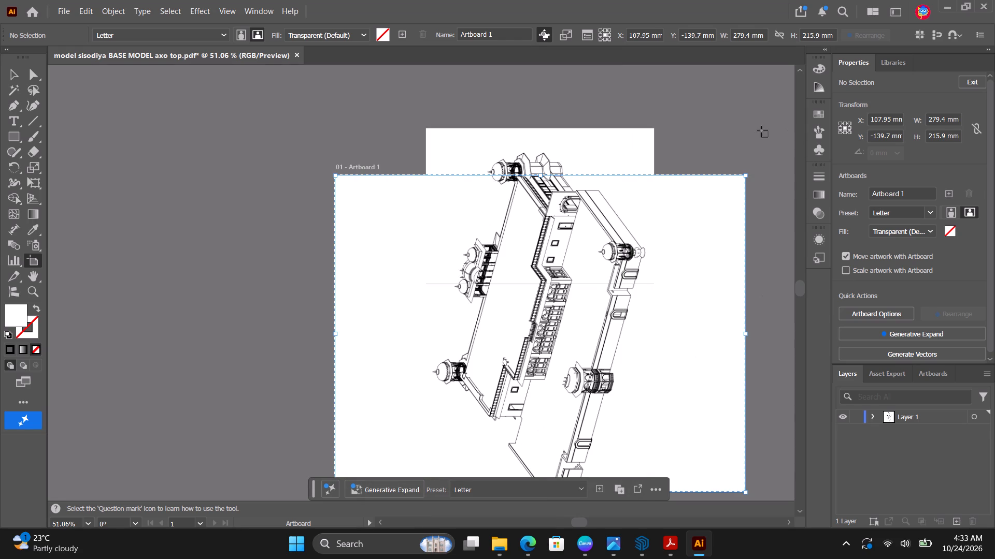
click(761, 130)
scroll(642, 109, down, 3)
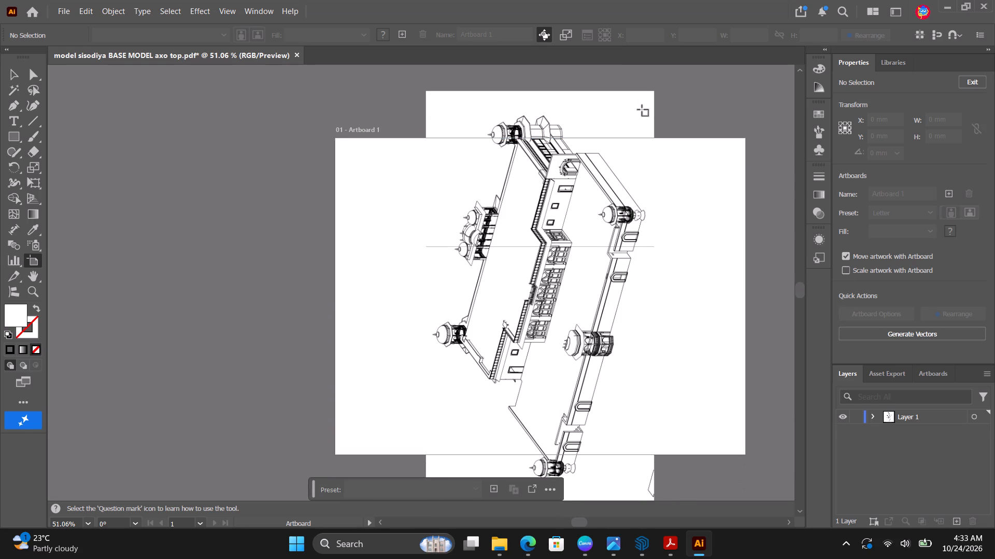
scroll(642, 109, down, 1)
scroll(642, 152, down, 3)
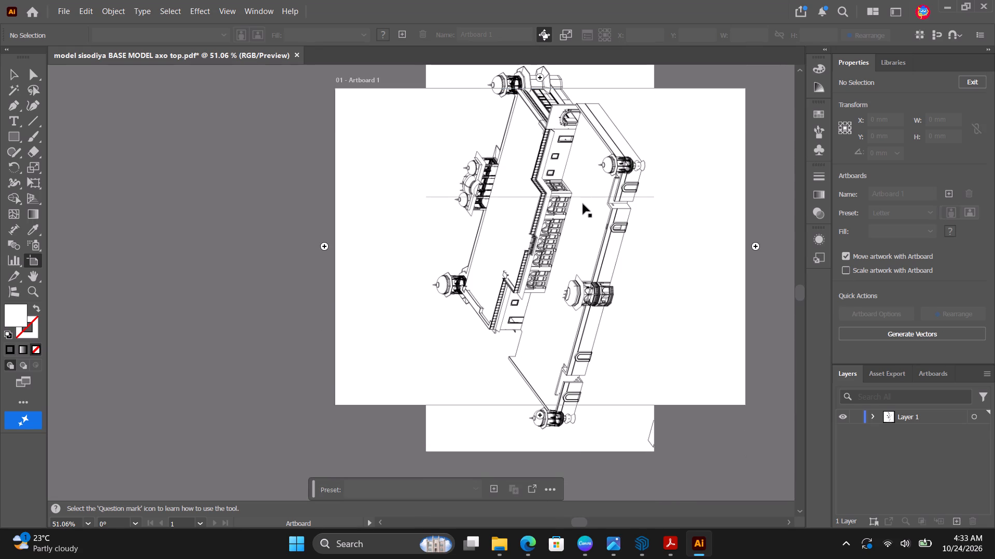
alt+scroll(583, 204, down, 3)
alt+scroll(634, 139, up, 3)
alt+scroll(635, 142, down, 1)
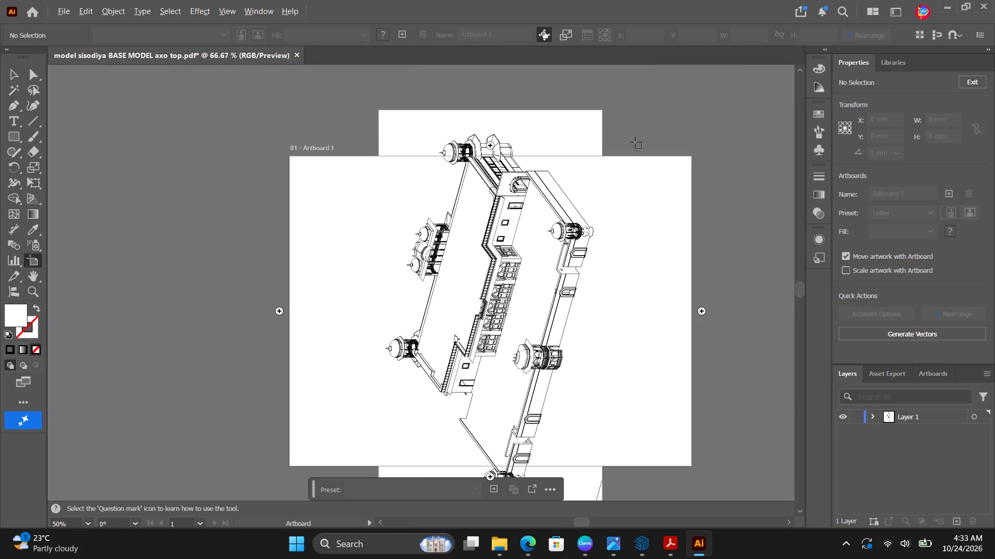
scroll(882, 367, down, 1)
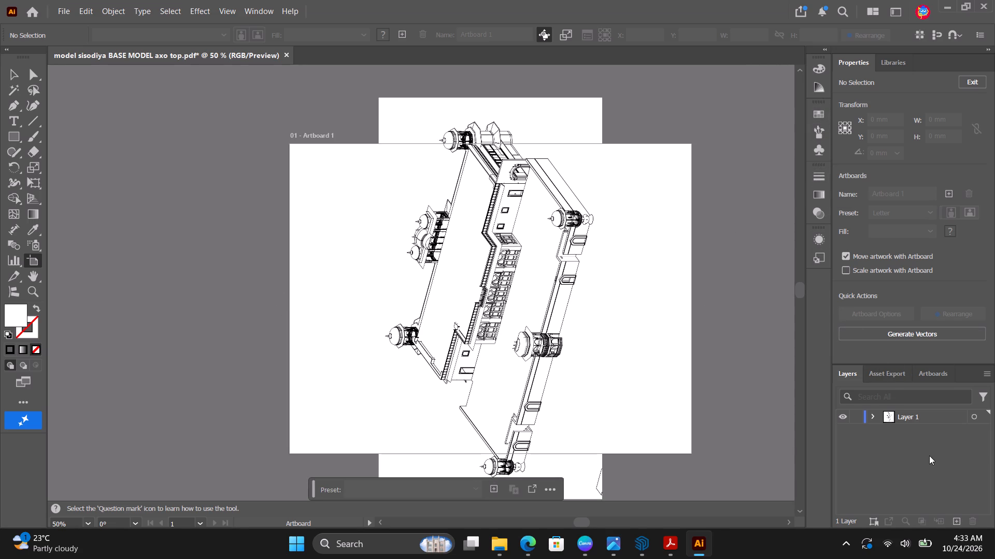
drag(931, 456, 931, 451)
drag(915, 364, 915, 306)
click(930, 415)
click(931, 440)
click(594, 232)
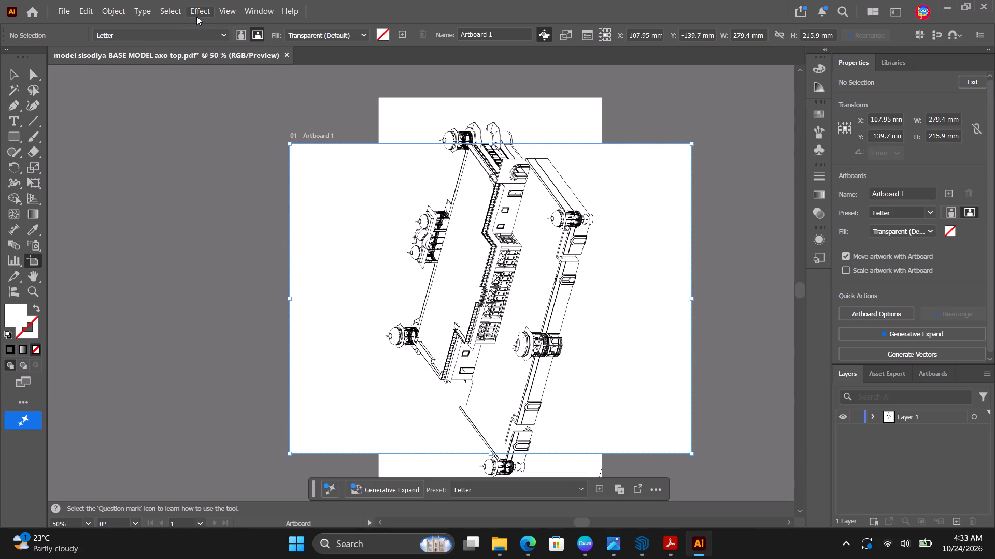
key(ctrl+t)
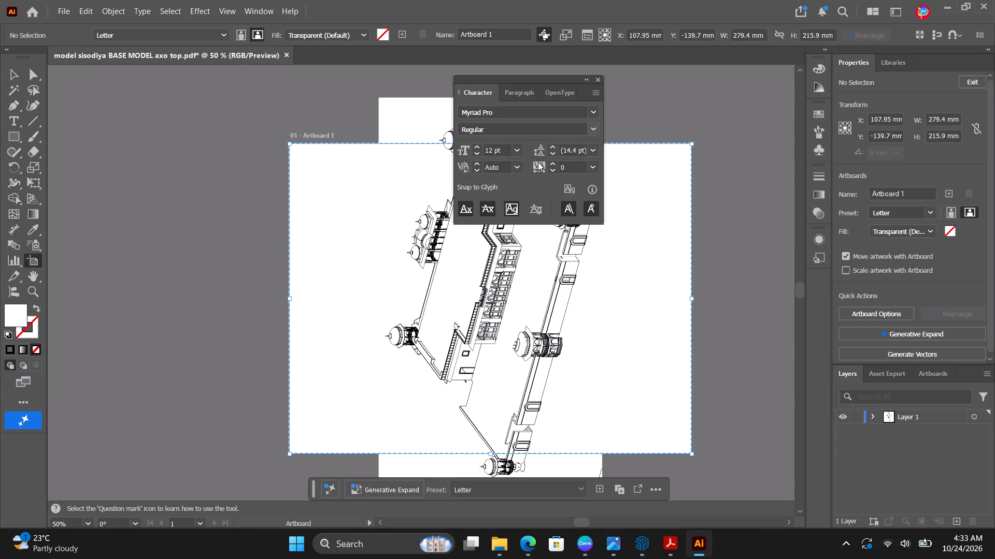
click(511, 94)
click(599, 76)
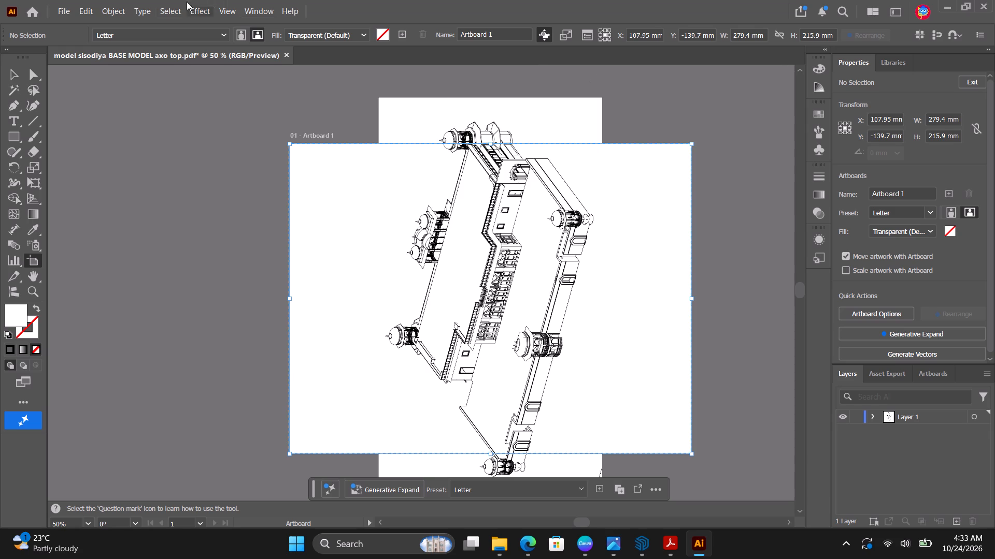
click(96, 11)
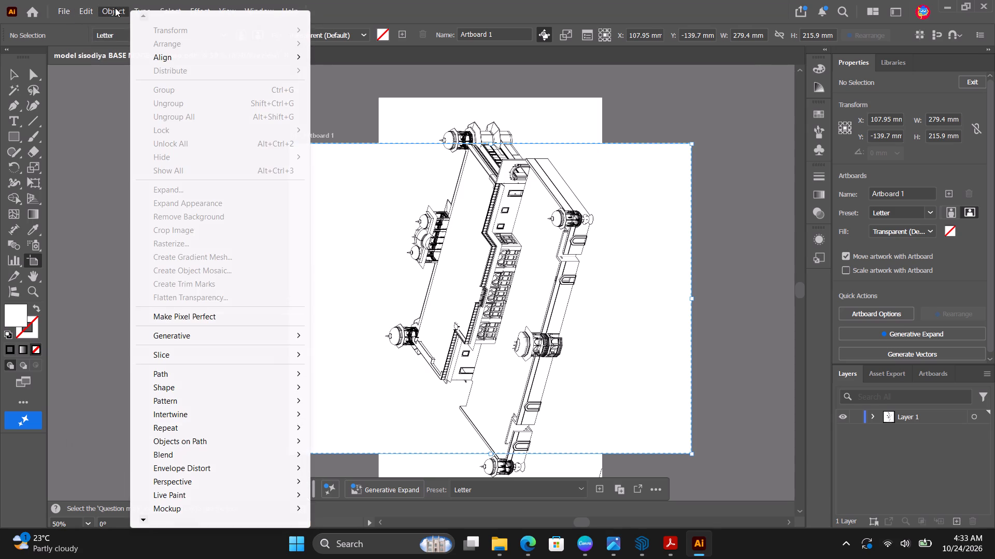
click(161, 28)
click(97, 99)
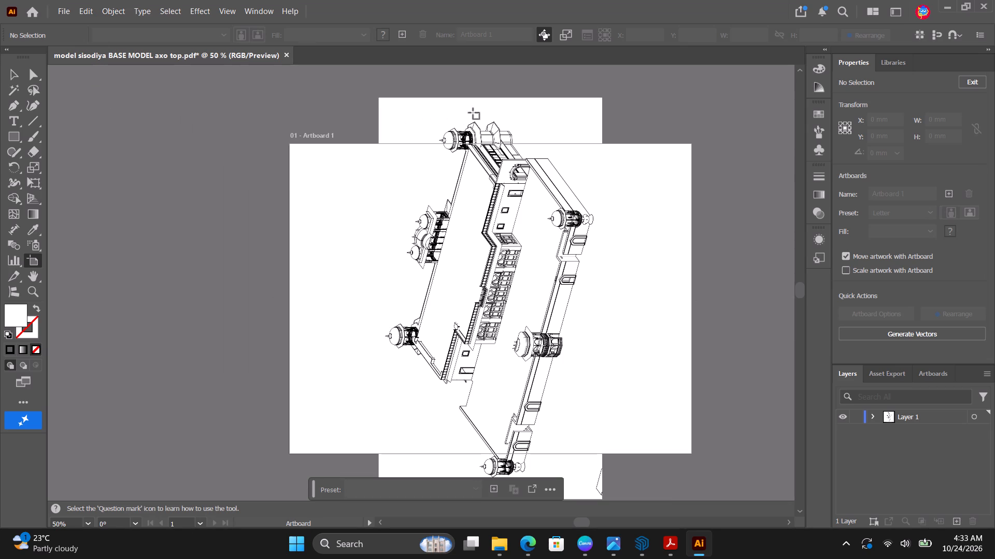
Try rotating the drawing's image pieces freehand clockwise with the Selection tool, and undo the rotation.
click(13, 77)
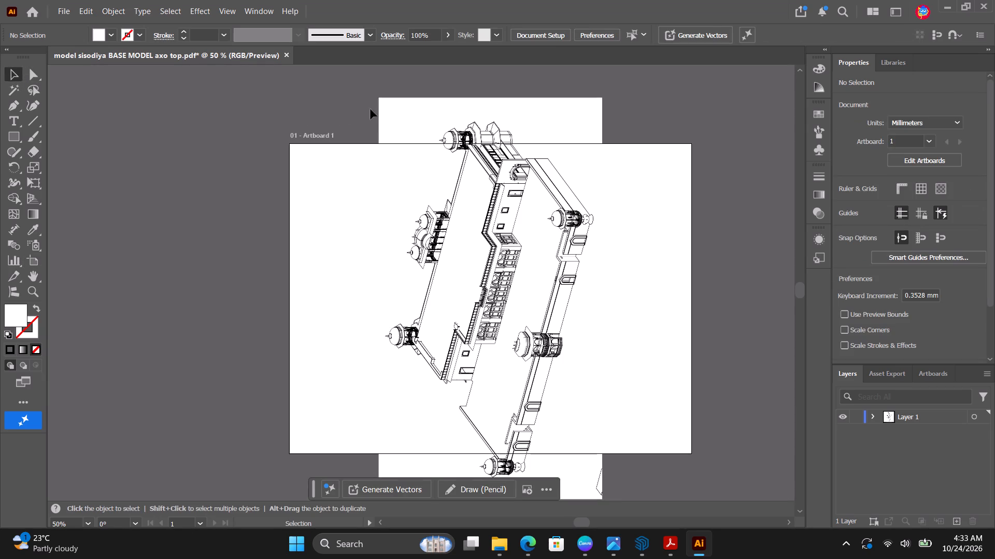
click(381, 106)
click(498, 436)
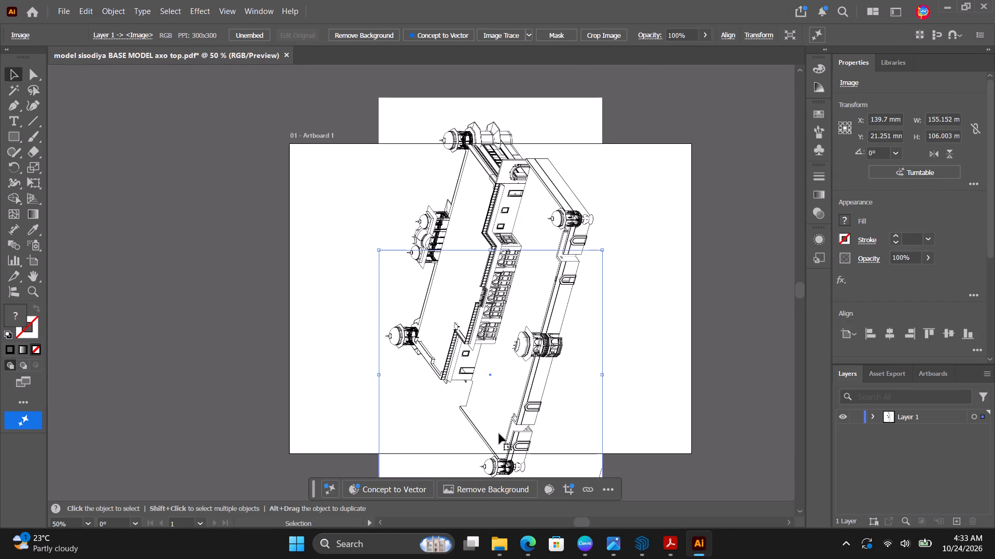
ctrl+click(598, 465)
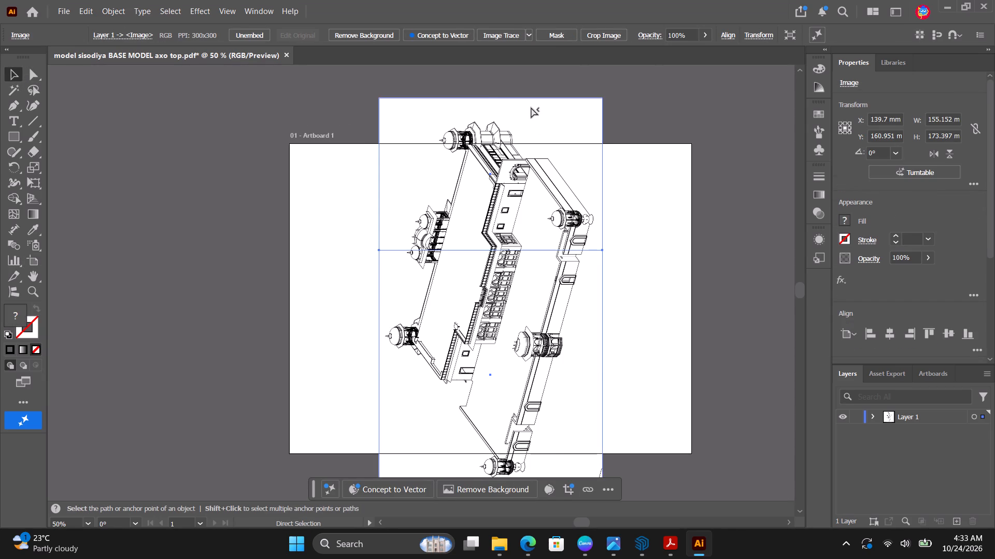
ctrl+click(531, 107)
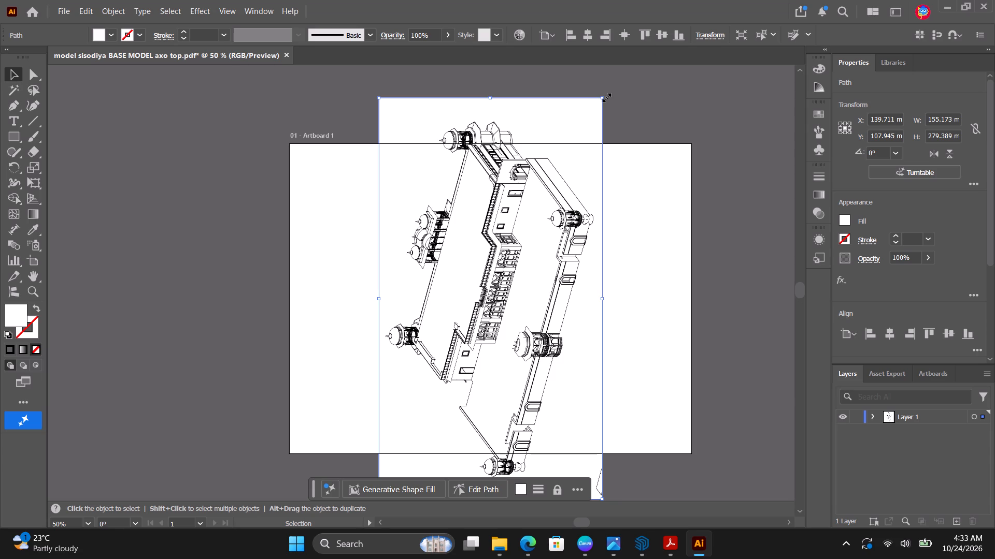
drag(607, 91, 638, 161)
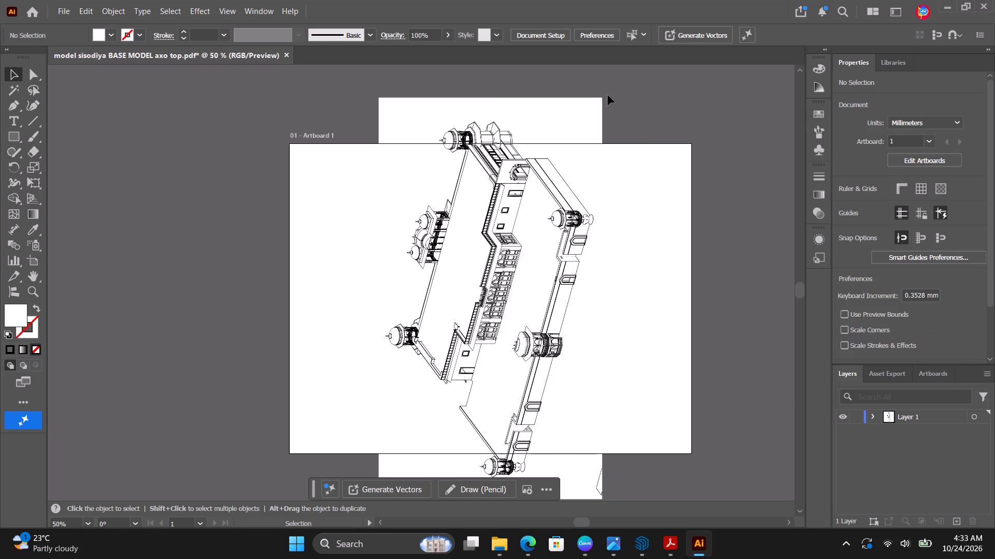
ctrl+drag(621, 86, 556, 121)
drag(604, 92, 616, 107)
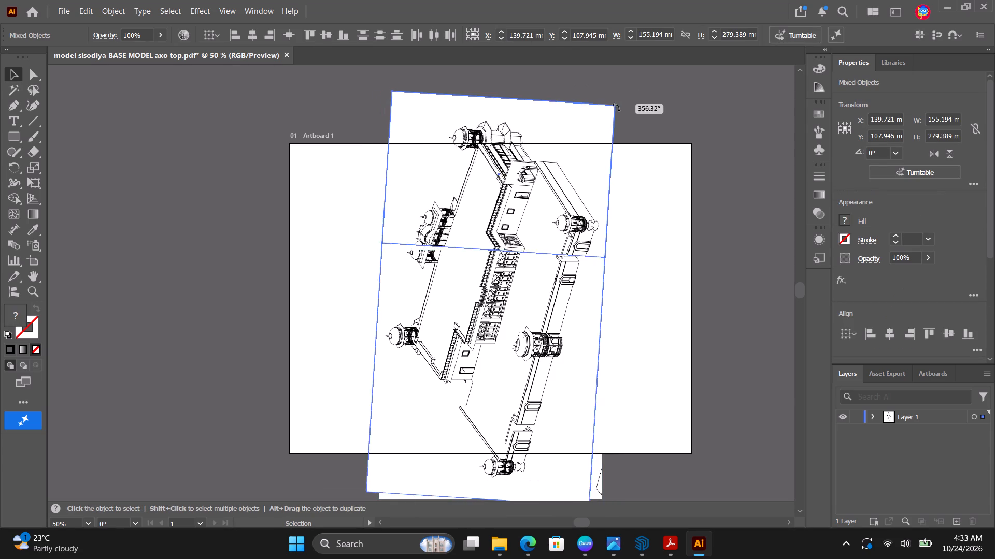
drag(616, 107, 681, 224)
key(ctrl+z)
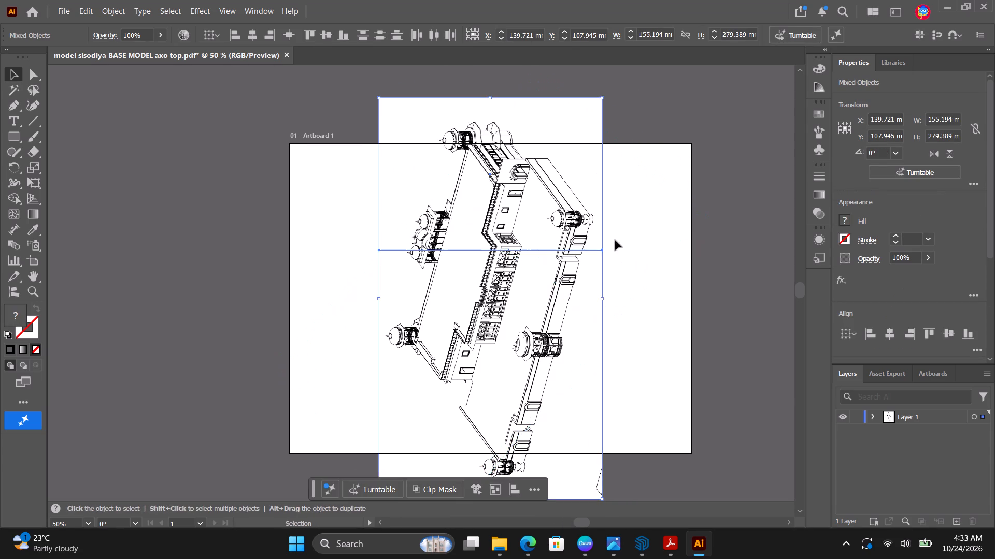
Select the whole drawing and rotate it freehand 90° clockwise so the palace sits upright on the landscape artboard.
shift+click(545, 291)
drag(629, 70, 383, 493)
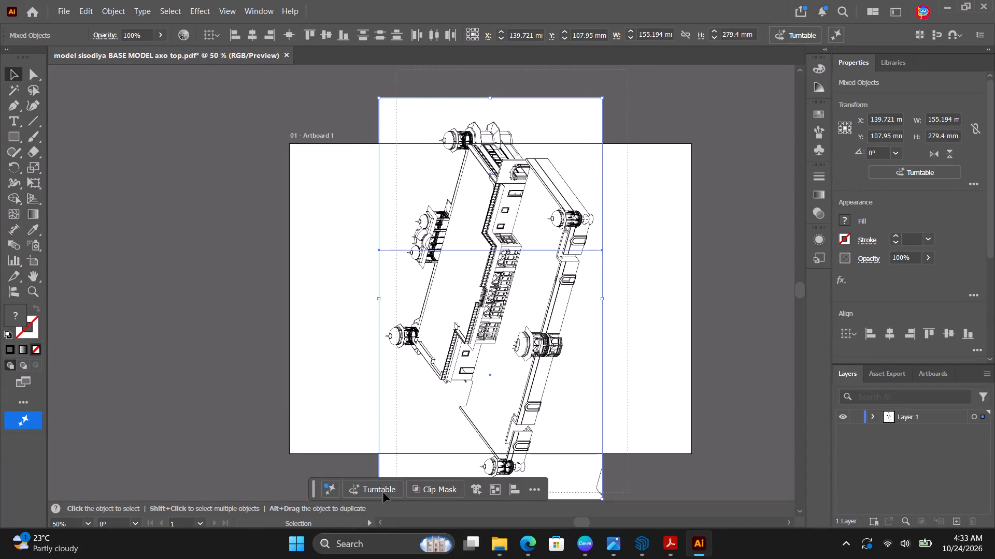
drag(383, 493, 361, 471)
drag(606, 93, 676, 408)
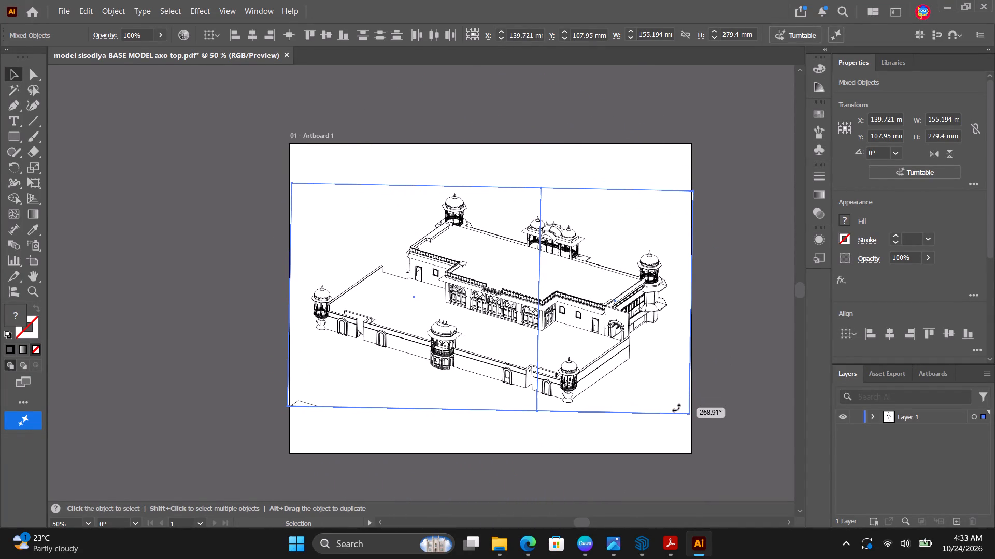
drag(676, 408, 684, 399)
click(752, 378)
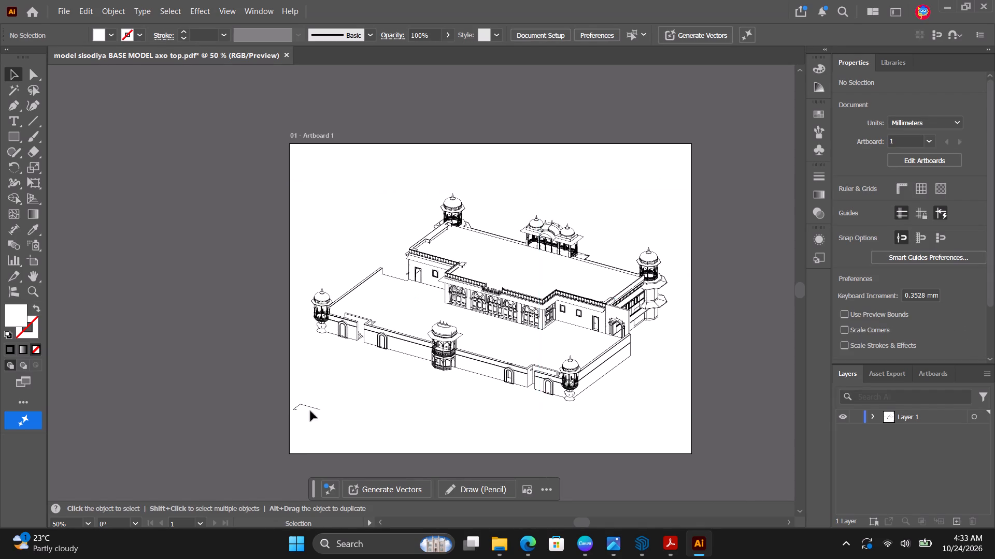
Examine the rotated drawing's separate image pieces and the stray lines near the artboard's lower-left corner.
scroll(307, 417, up, 3)
scroll(306, 416, down, 2)
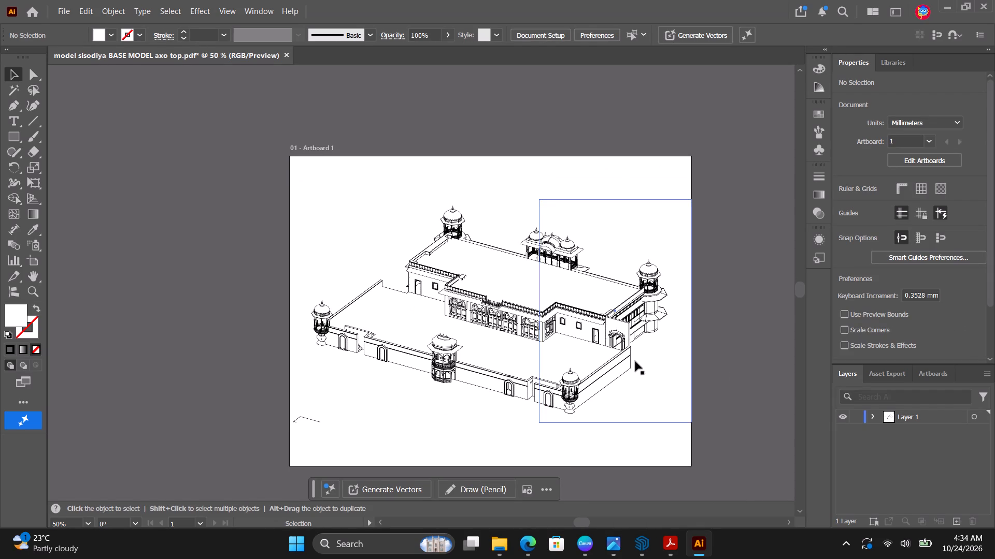
click(634, 361)
right_click(634, 361)
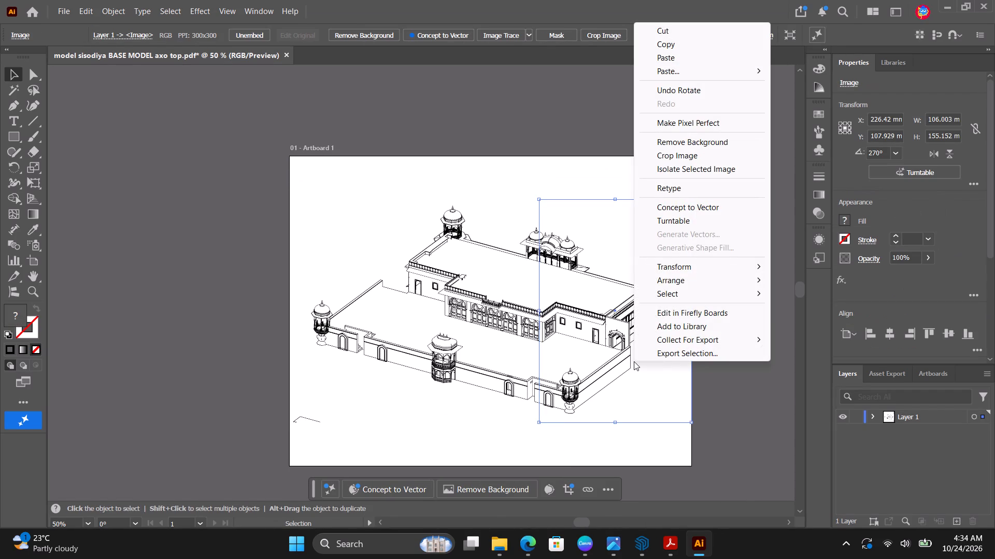
click(762, 410)
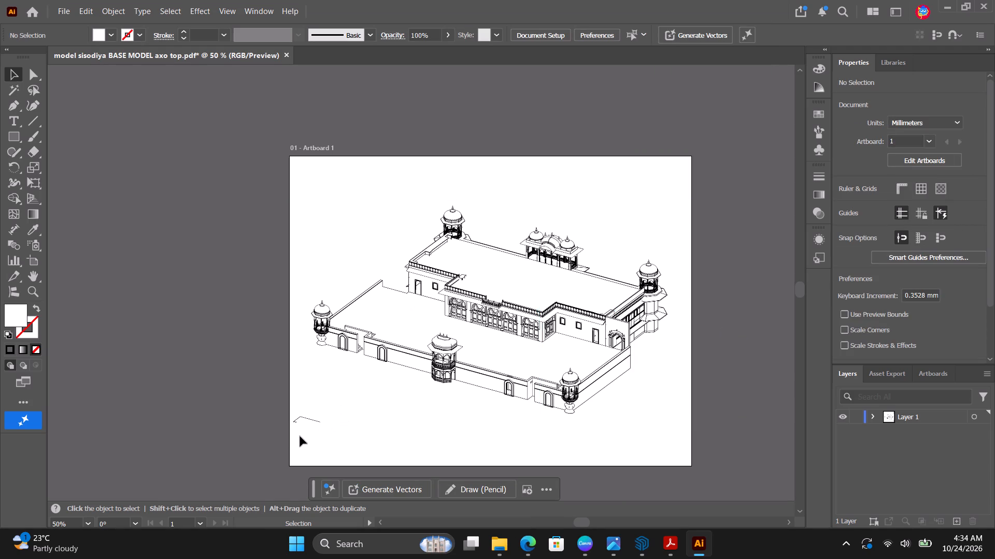
alt+scroll(301, 437, up, 5)
click(326, 321)
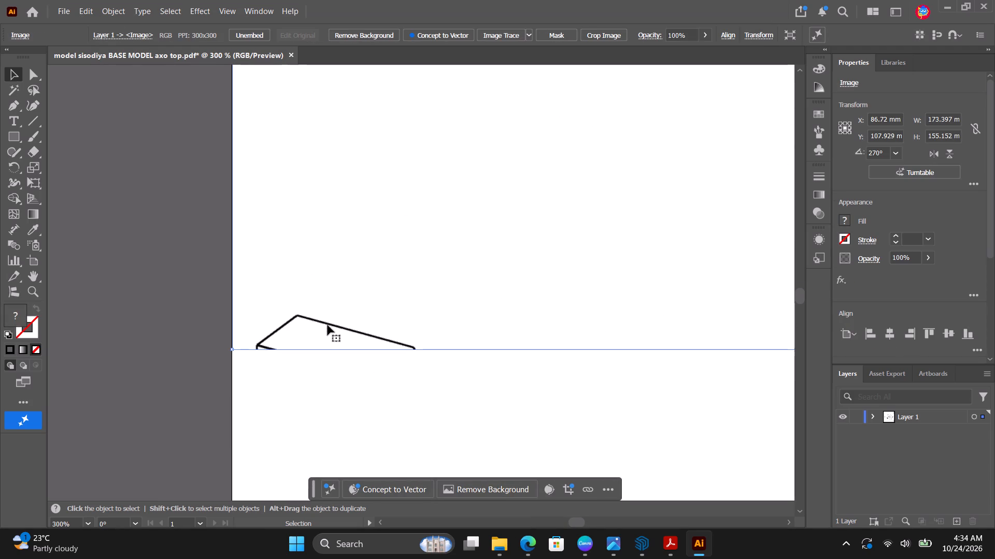
alt+scroll(334, 325, down, 7)
alt+scroll(386, 285, up, 1)
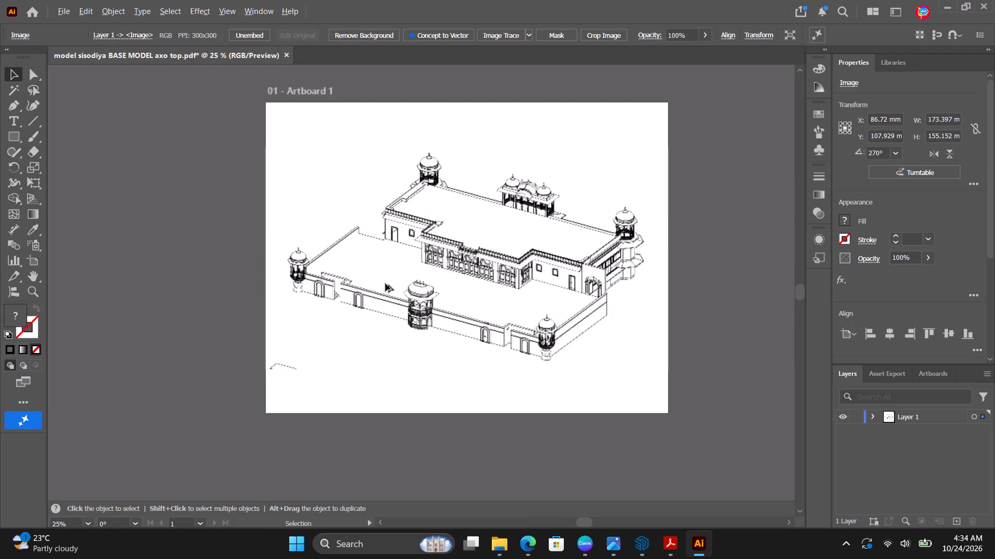
alt+scroll(386, 284, up, 4)
click(371, 313)
alt+scroll(372, 314, down, 3)
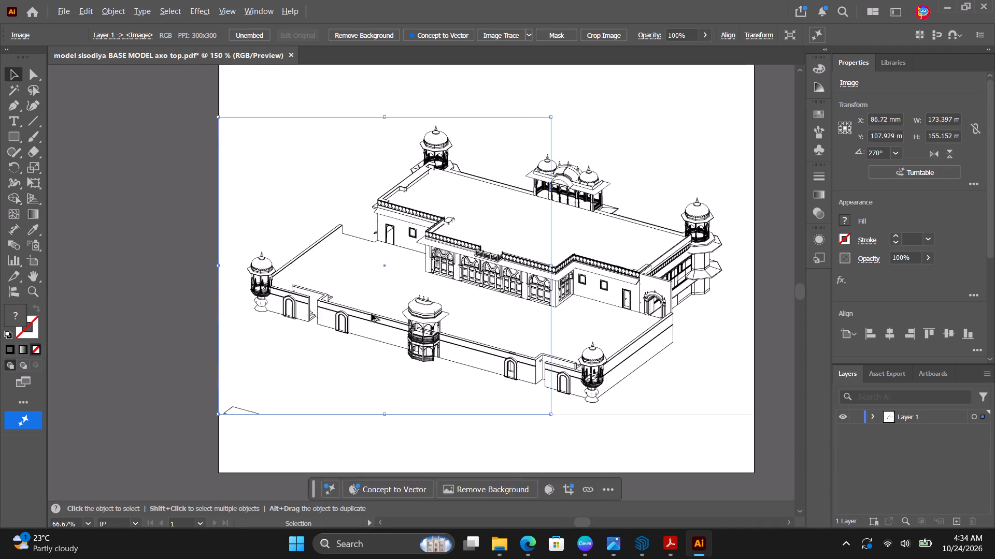
alt+scroll(372, 314, down, 2)
Remove the background from the larger image piece forming the left part of the palace drawing.
click(545, 287)
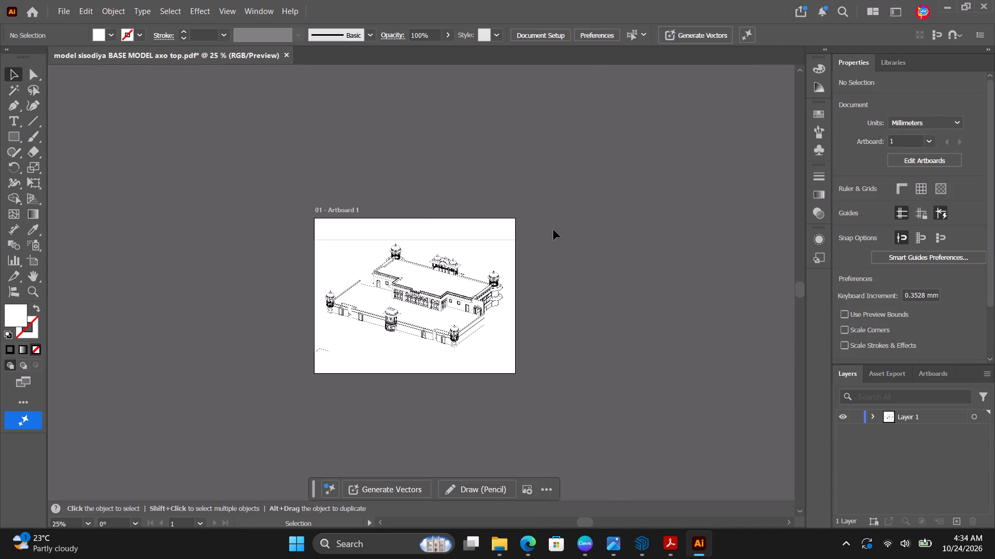
drag(557, 217, 310, 354)
click(345, 393)
click(348, 314)
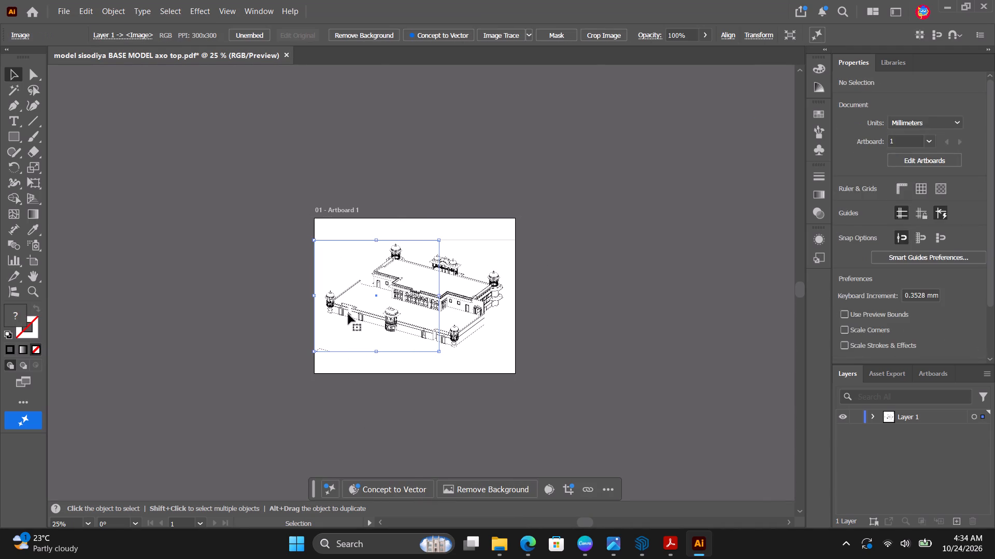
click(368, 31)
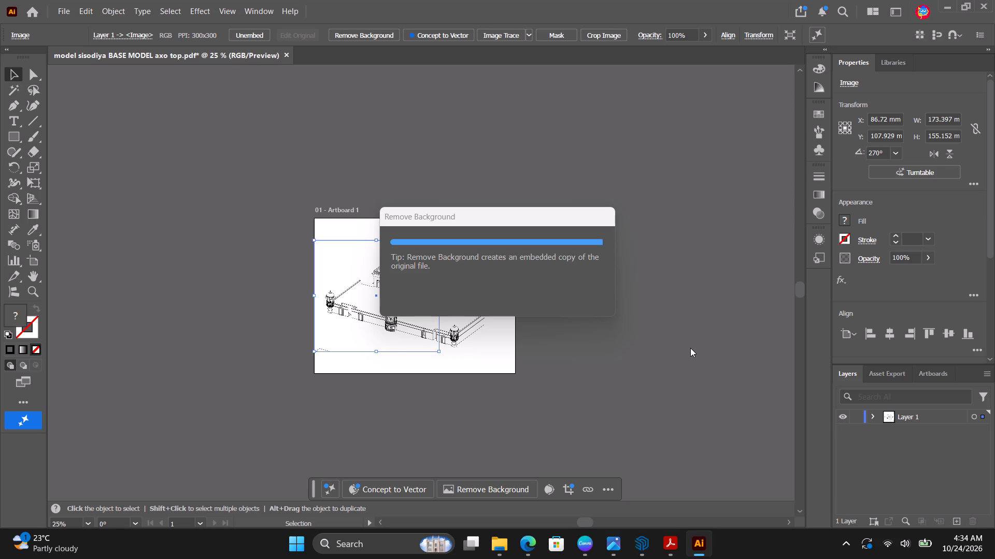
click(589, 336)
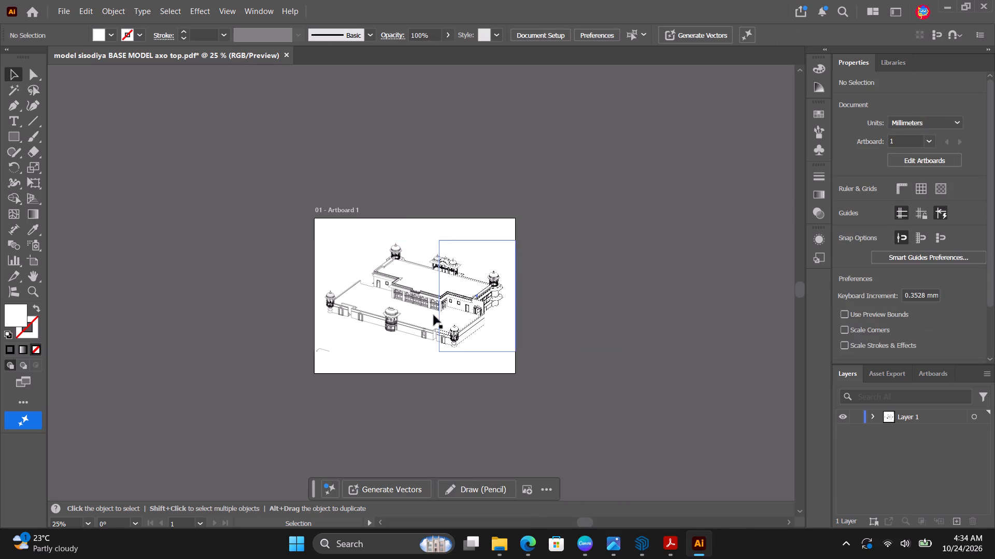
alt+scroll(394, 313, up, 3)
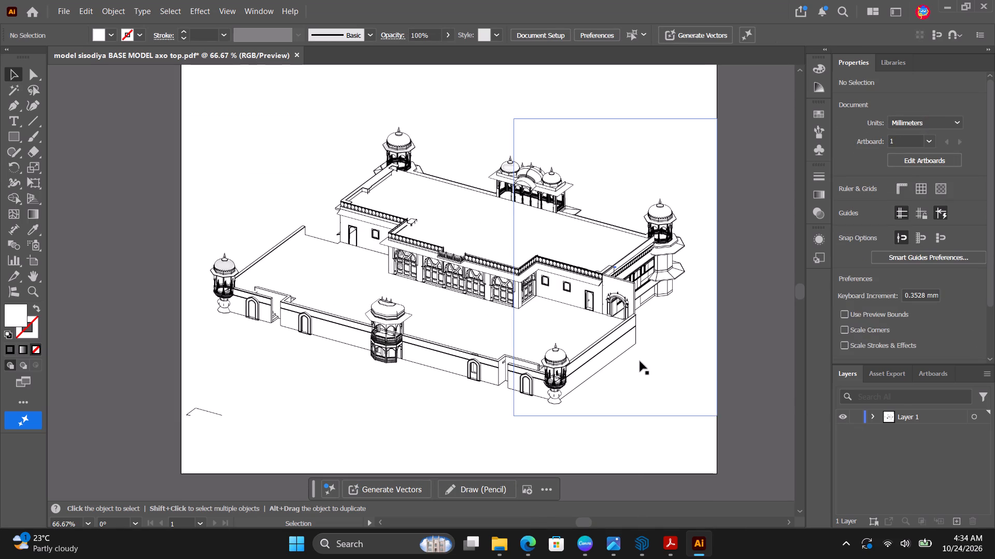
click(373, 272)
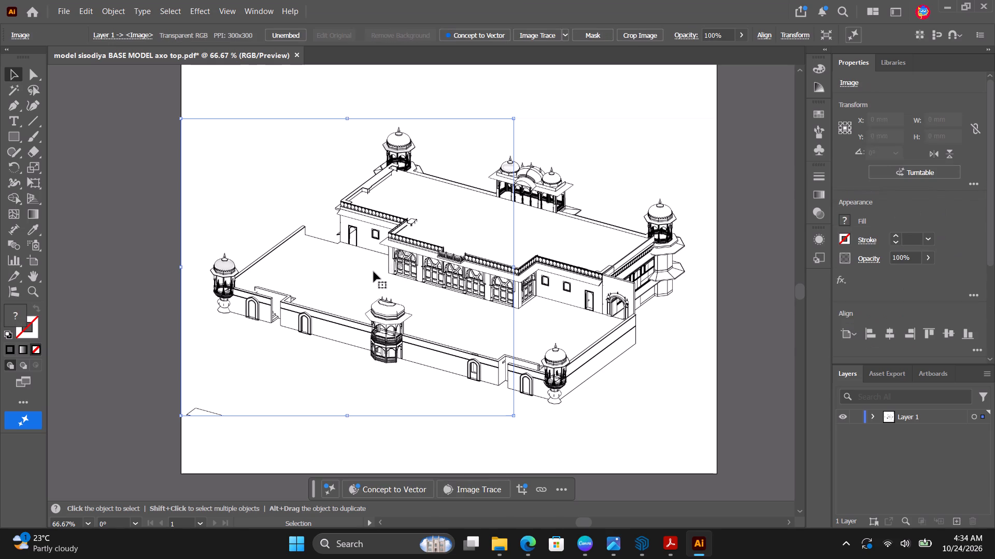
Remove the background from the smaller image piece forming the right part of the palace drawing.
click(619, 302)
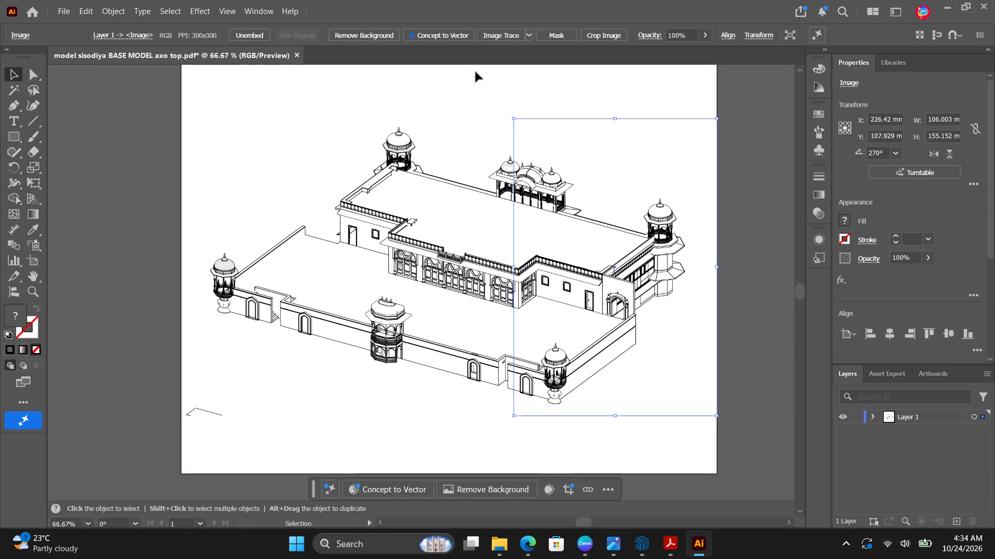
click(370, 33)
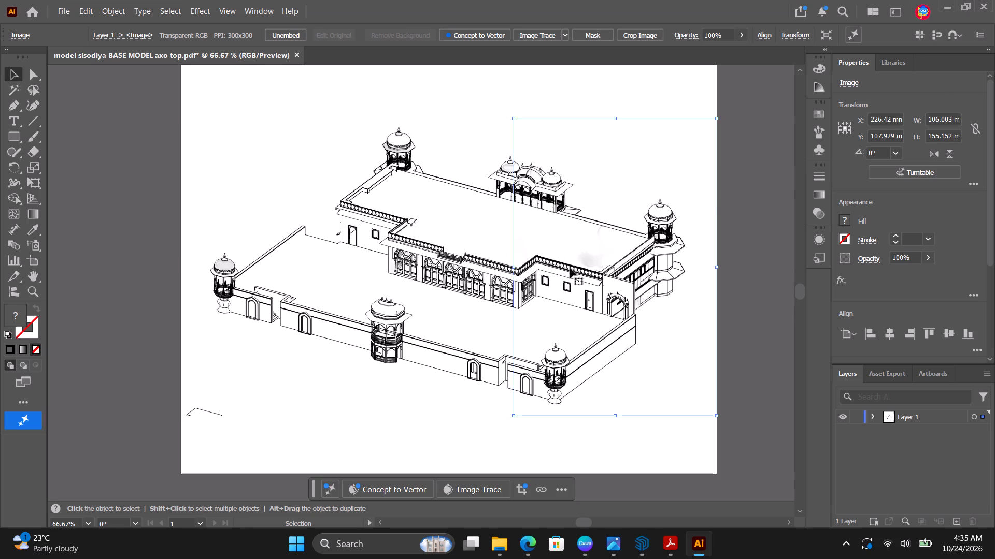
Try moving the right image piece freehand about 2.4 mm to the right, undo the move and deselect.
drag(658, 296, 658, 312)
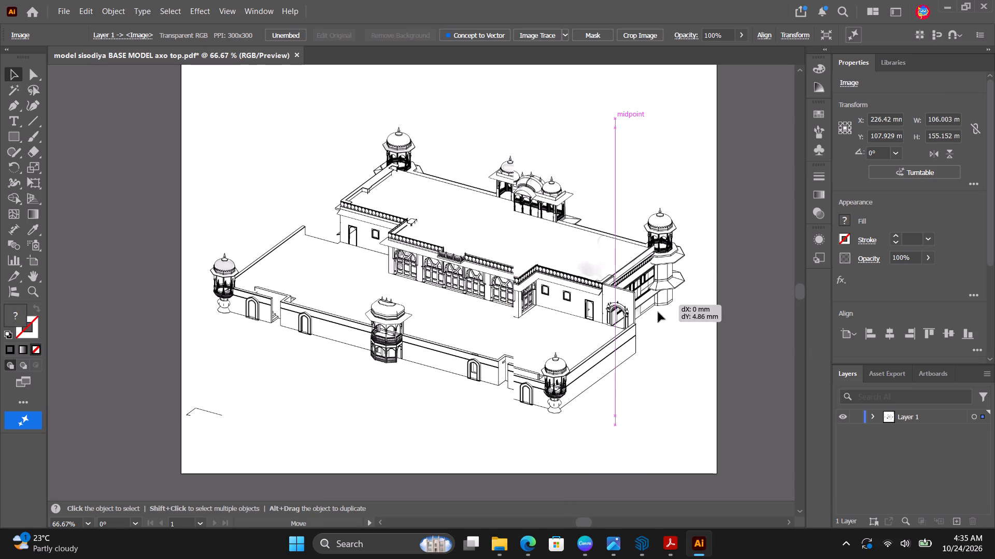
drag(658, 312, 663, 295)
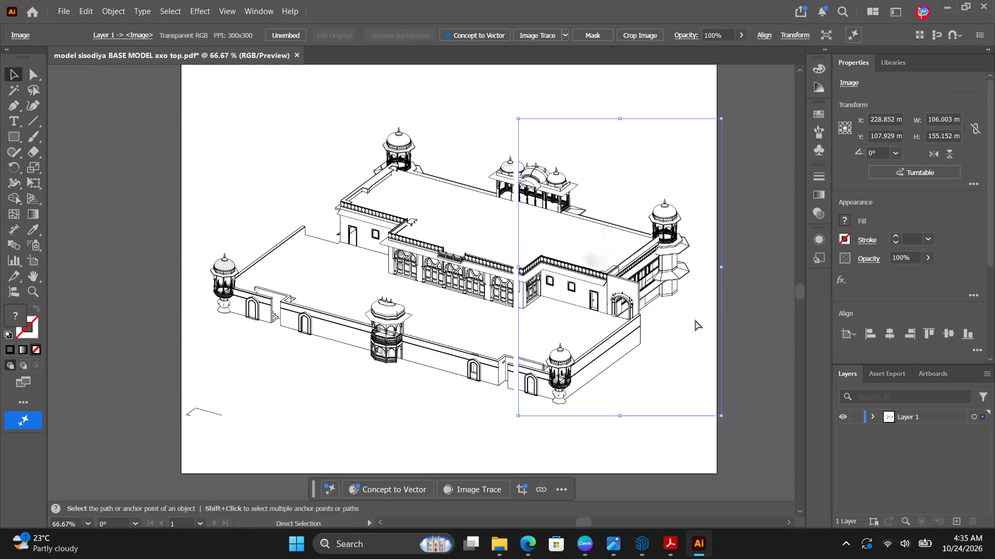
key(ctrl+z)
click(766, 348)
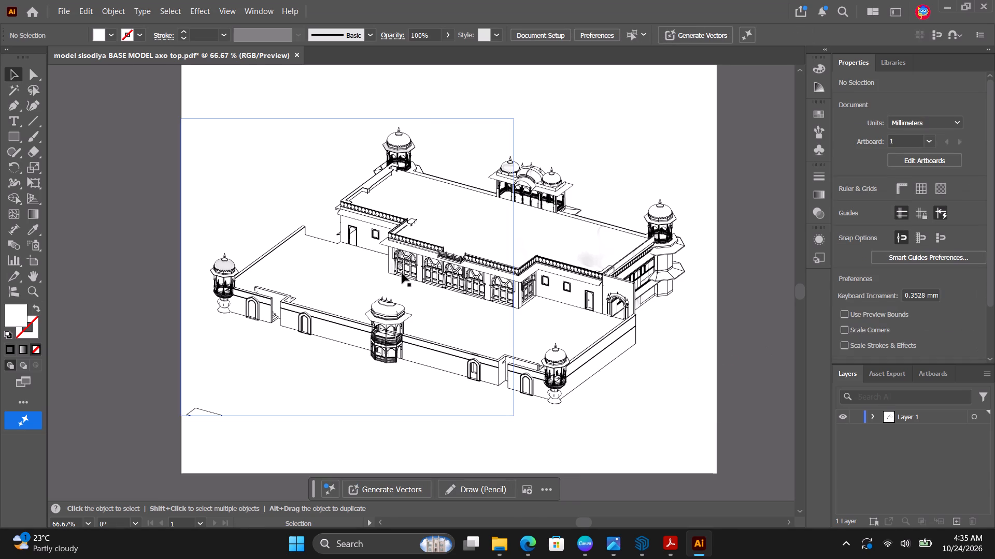
Examine the roof surface and parapet linework of the right image piece up close.
alt+scroll(402, 272, down, 3)
alt+scroll(451, 279, up, 2)
alt+scroll(543, 256, up, 3)
alt+scroll(428, 255, up, 4)
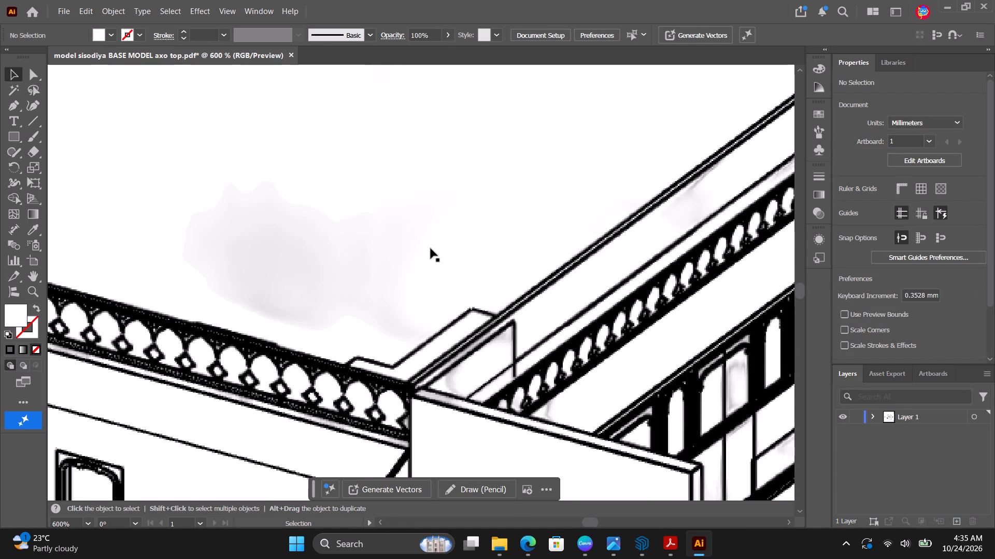
scroll(431, 245, down, 6)
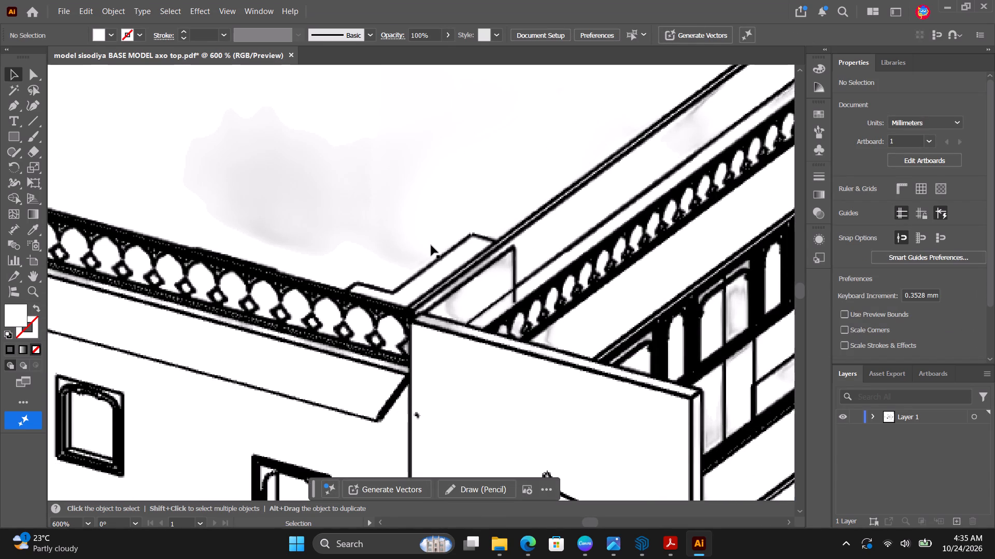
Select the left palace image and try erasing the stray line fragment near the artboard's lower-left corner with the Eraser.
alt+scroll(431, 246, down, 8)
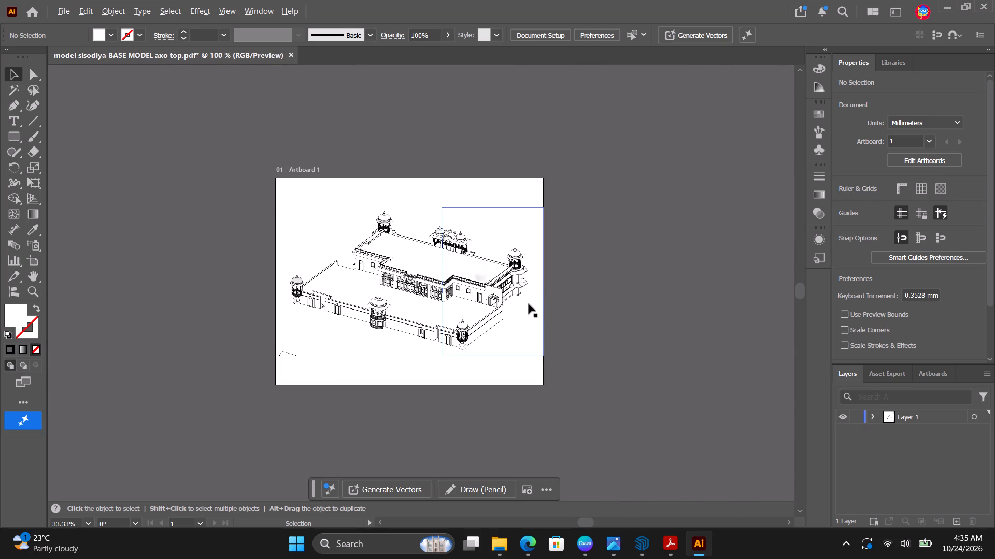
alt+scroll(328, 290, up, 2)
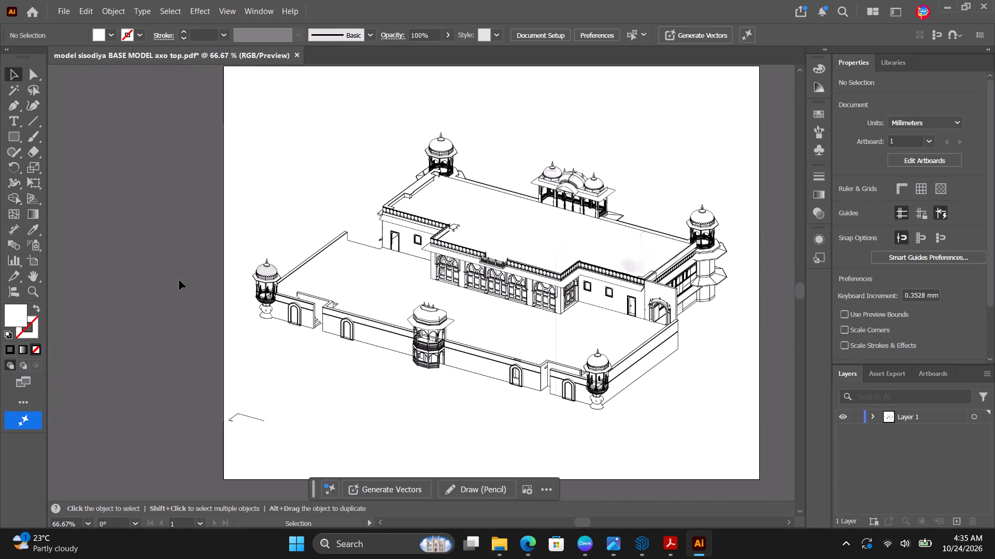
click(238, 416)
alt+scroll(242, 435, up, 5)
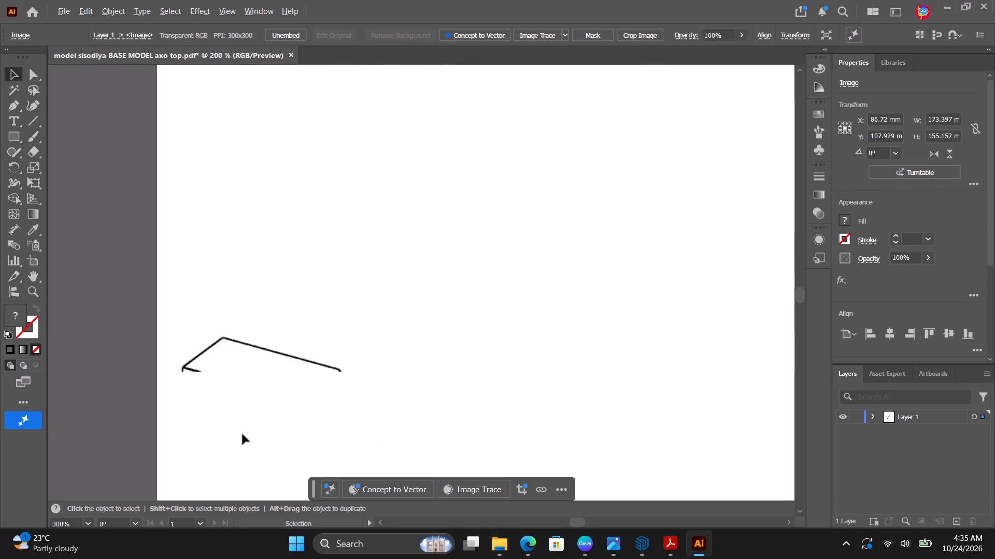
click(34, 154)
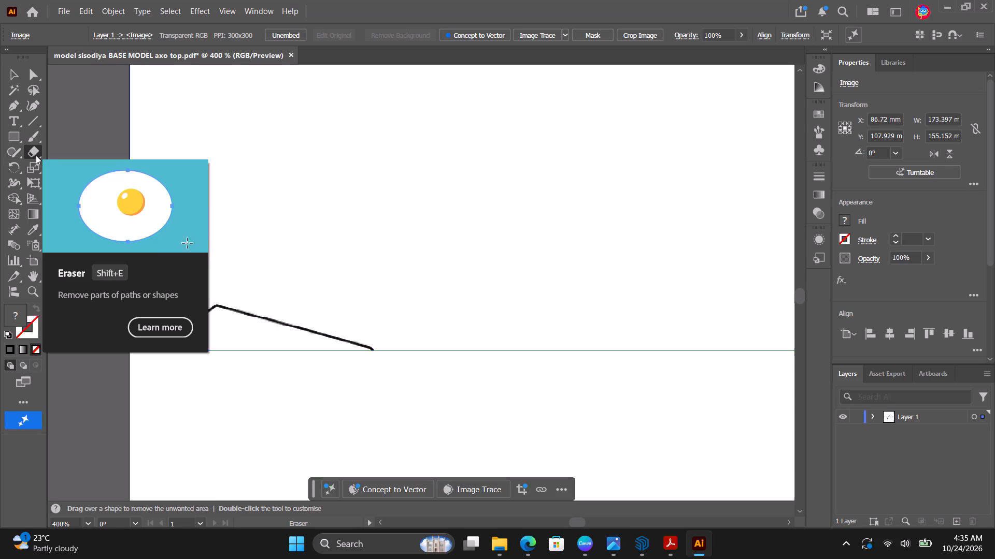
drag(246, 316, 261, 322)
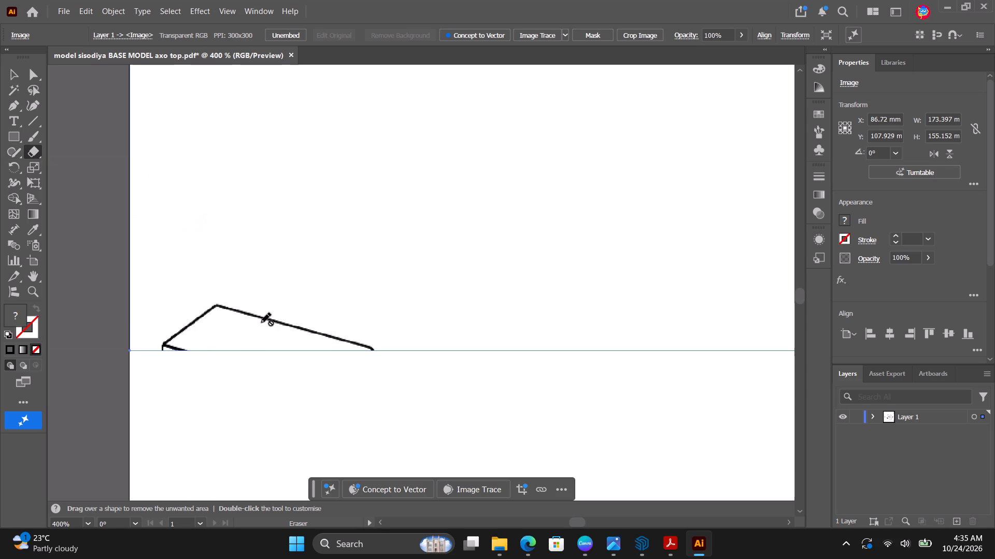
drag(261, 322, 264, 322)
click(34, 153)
Add a new layer above the palace drawing's layer.
click(956, 524)
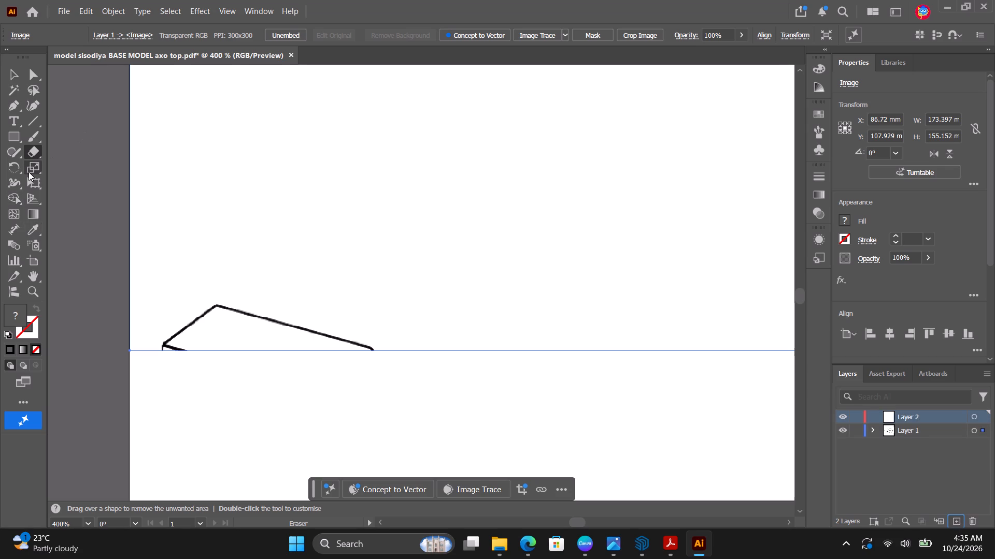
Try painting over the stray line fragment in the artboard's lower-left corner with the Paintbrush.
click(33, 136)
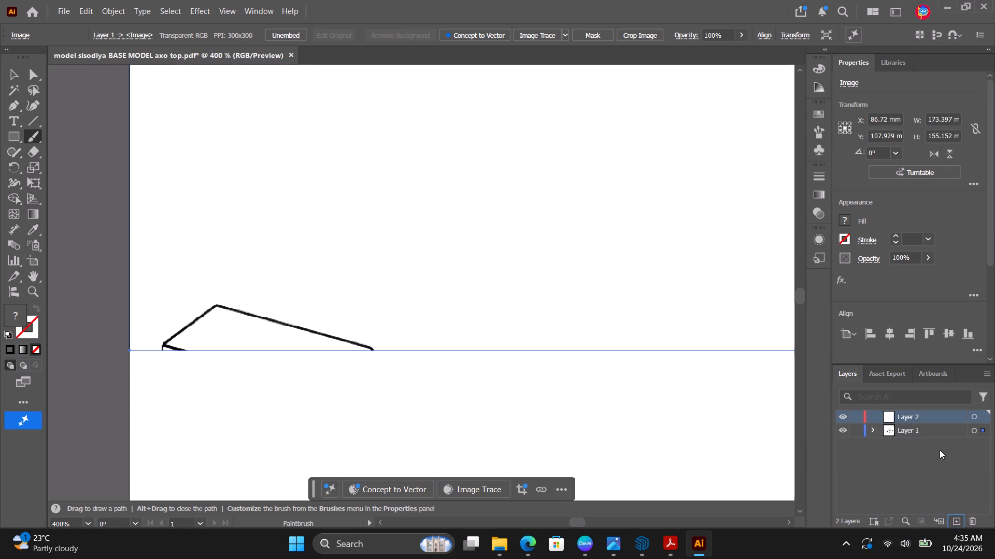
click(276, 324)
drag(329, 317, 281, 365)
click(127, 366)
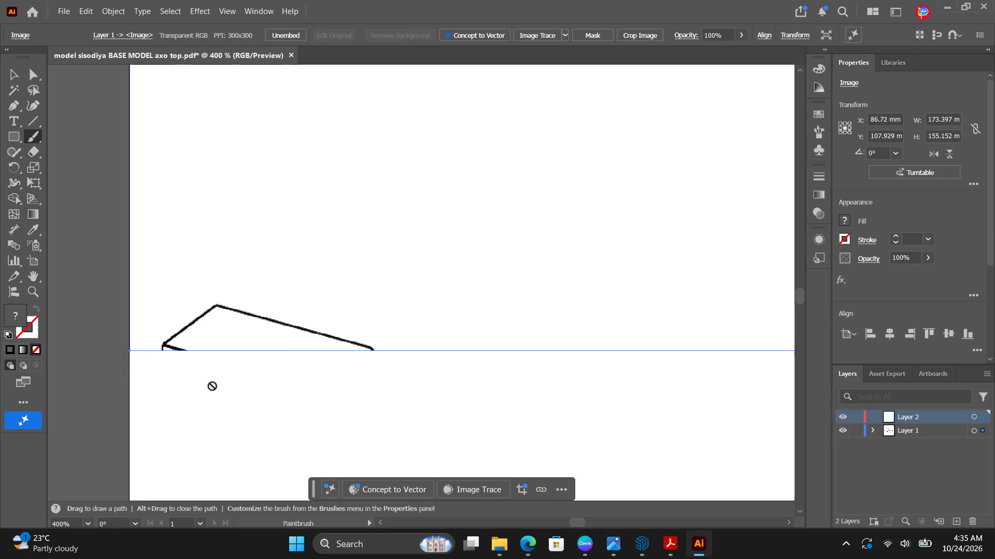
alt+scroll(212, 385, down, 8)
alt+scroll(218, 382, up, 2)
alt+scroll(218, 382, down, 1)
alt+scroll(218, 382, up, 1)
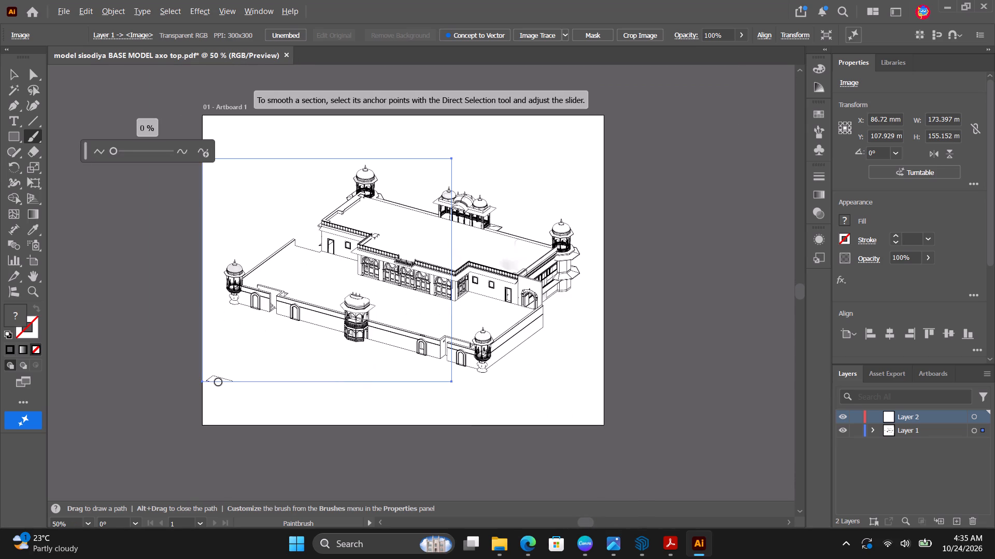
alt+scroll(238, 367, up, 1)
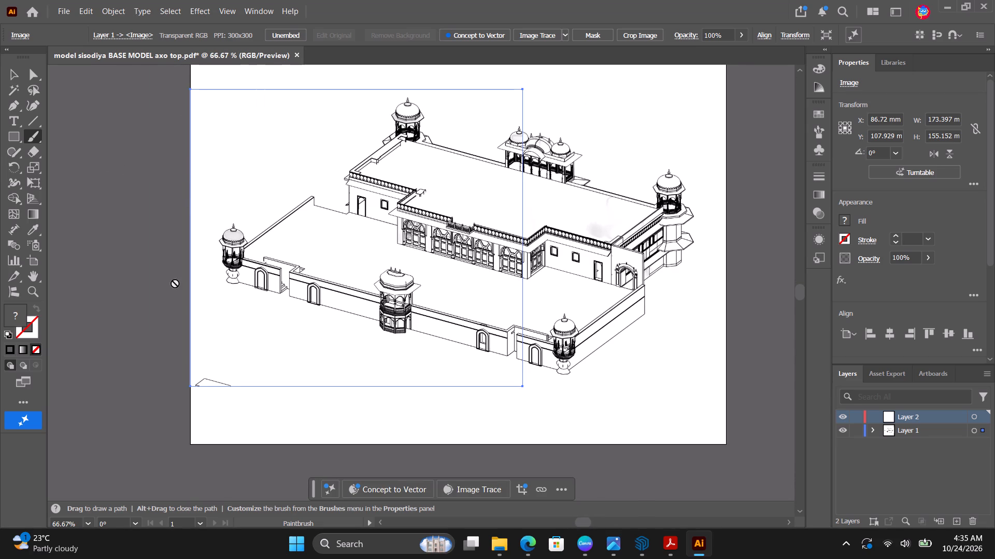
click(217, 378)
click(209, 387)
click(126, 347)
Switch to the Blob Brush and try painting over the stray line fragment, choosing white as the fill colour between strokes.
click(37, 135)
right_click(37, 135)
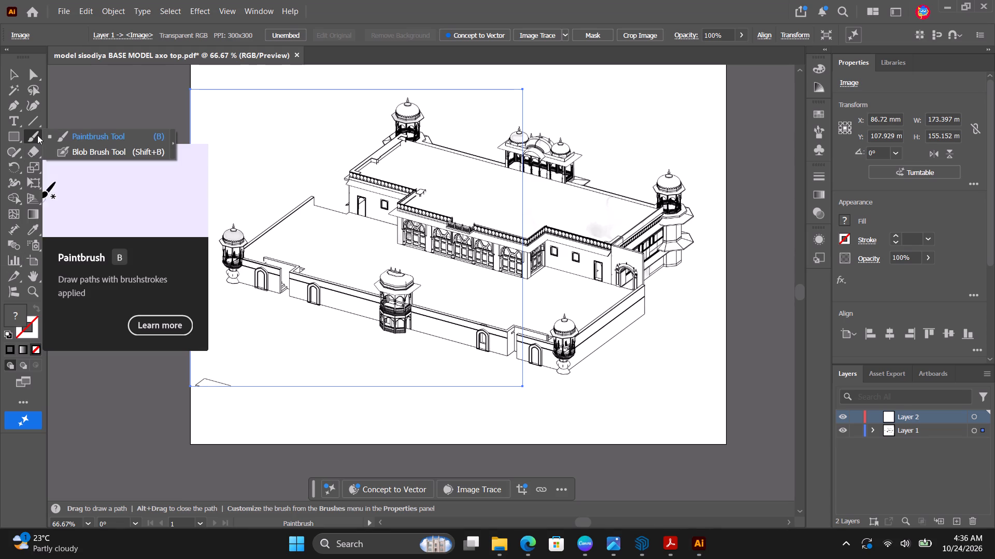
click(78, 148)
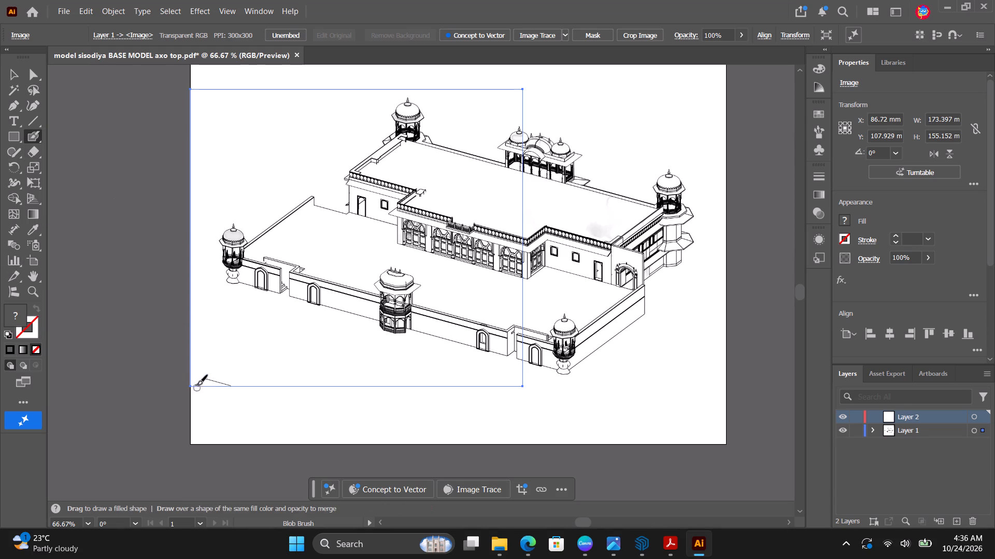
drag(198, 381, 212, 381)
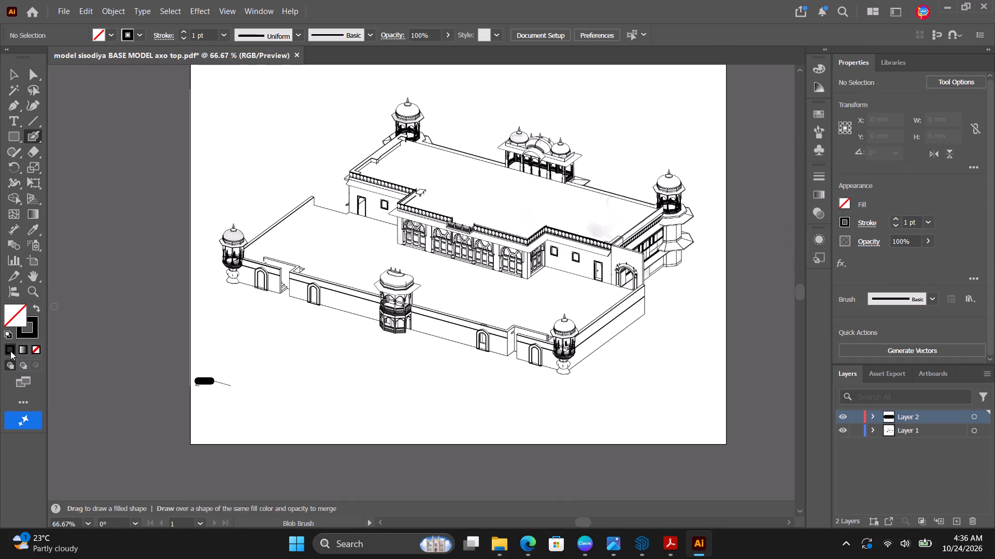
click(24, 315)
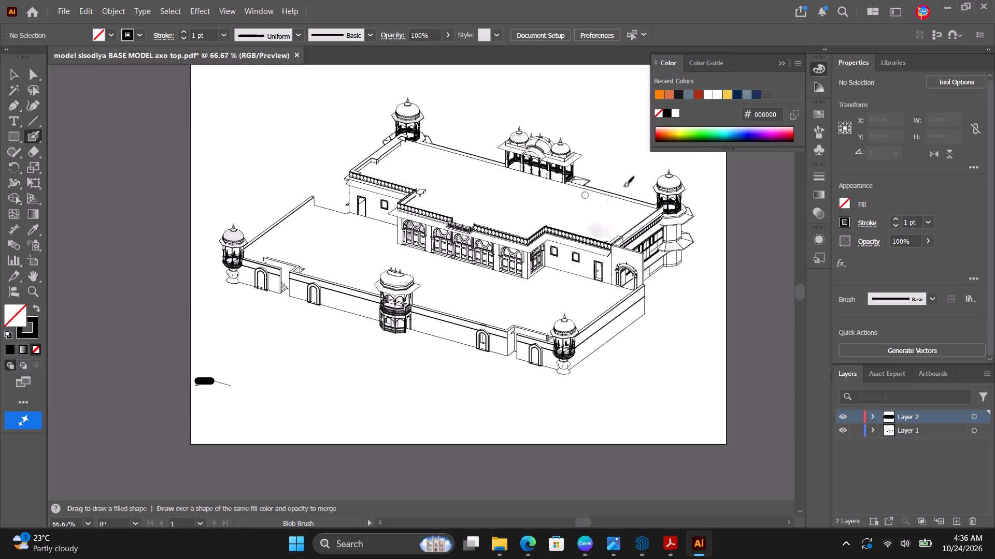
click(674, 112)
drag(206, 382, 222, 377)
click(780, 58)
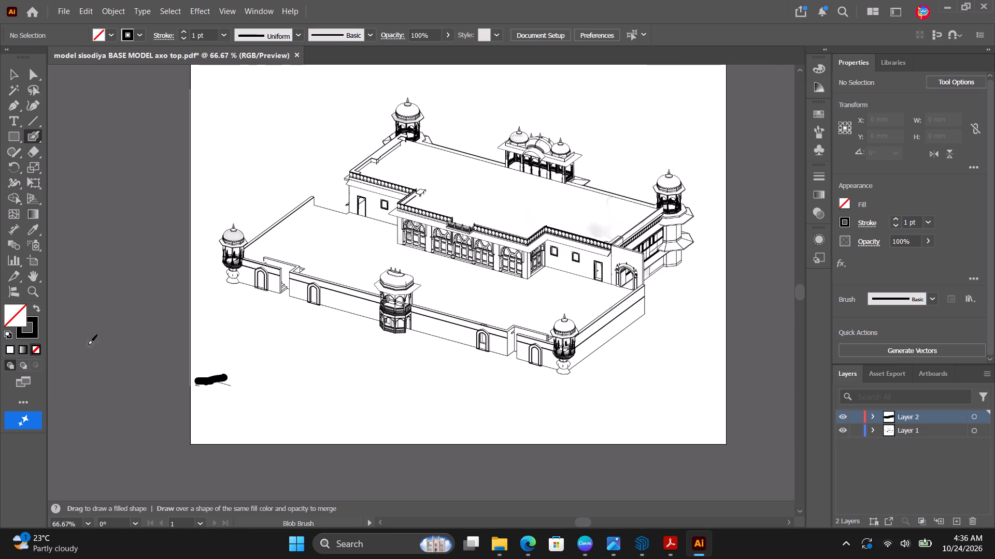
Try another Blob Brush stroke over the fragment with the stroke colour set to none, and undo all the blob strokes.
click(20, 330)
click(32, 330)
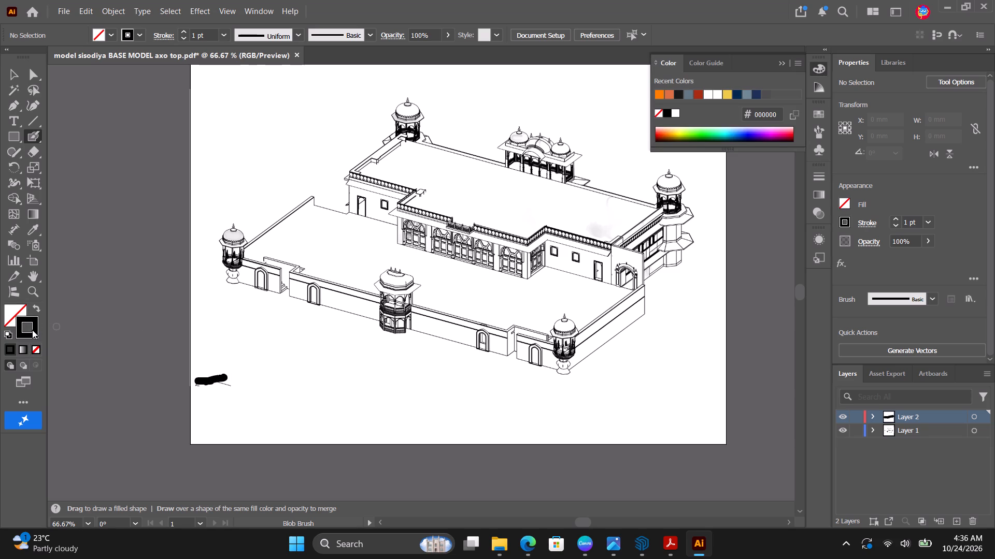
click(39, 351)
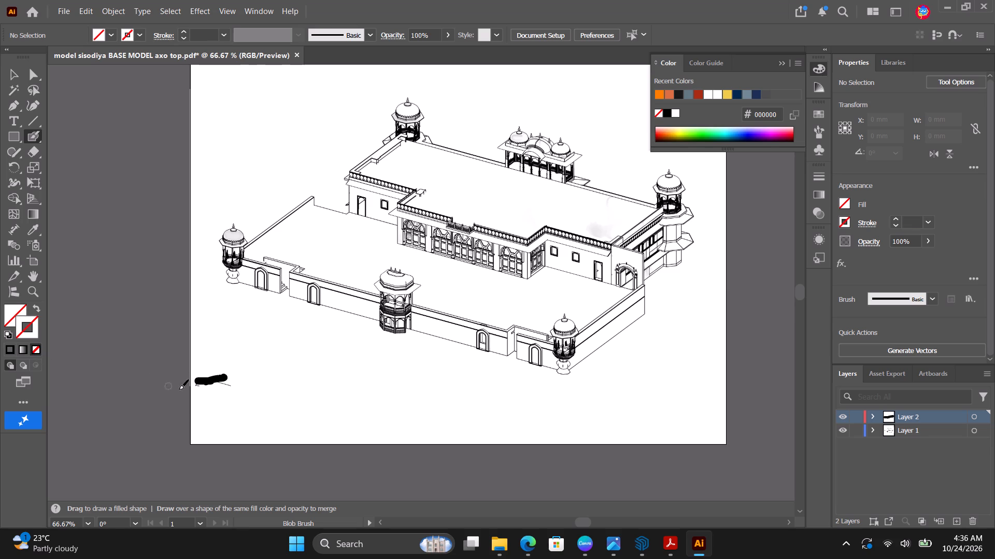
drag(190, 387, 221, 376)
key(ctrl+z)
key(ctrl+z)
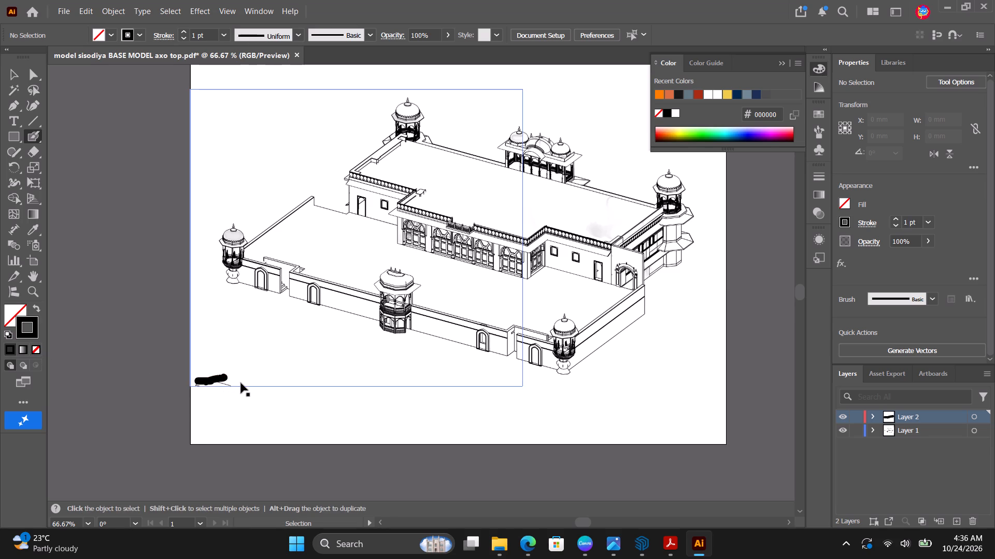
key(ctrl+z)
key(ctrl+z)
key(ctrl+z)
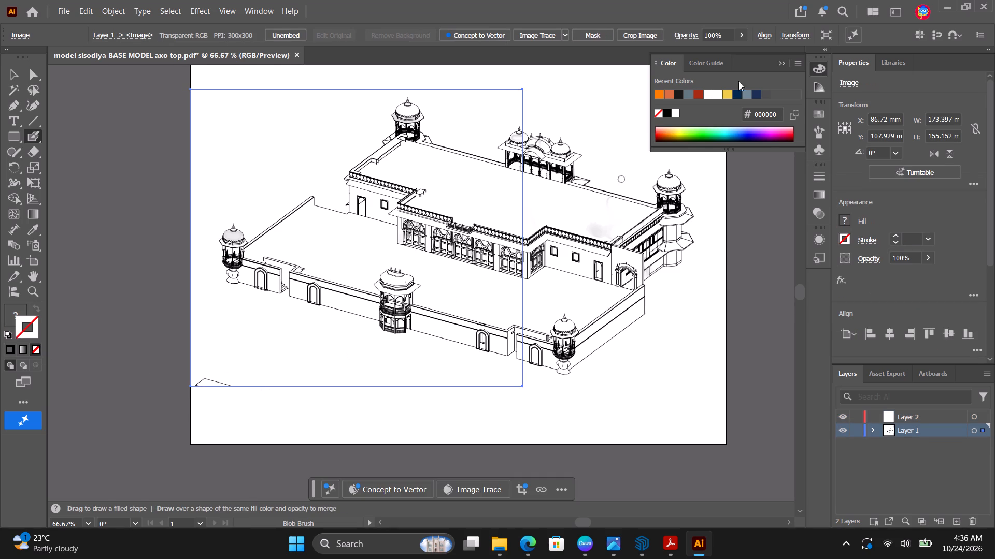
Set the stroke colour to white (#ffffff) and cover the stray line fragment and the left image's bottom edge with Blob Brush strokes.
click(675, 113)
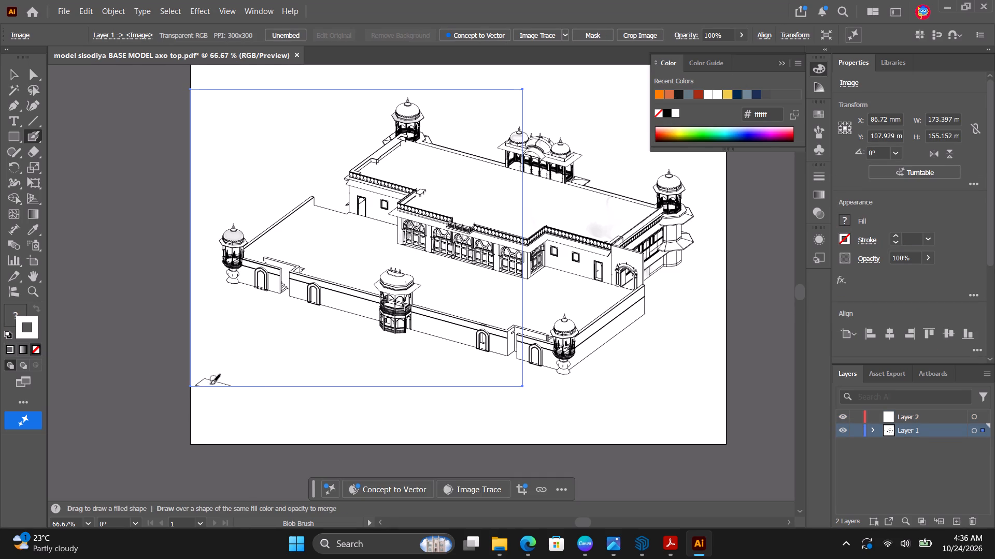
drag(210, 381, 201, 383)
drag(201, 383, 203, 385)
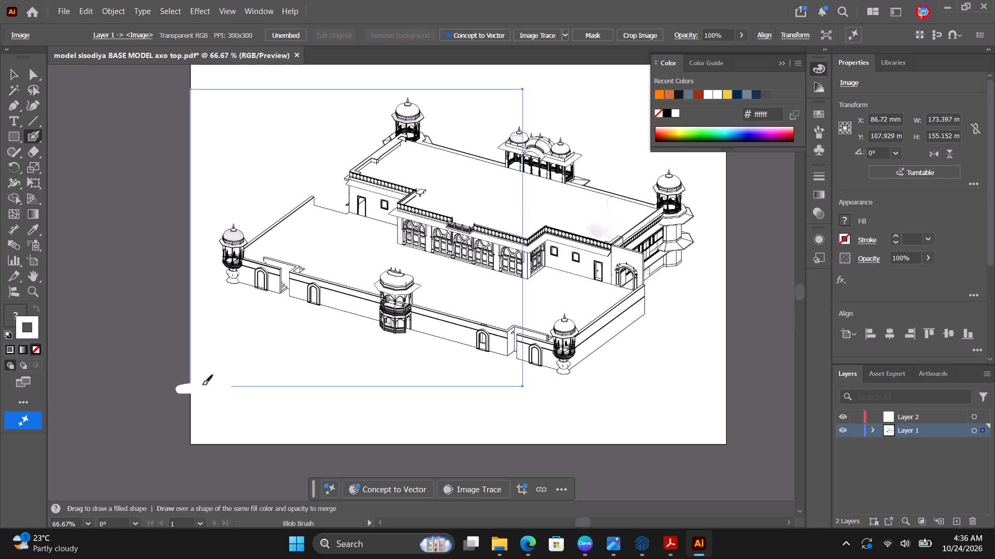
drag(203, 385, 408, 386)
drag(408, 386, 497, 387)
drag(497, 387, 497, 387)
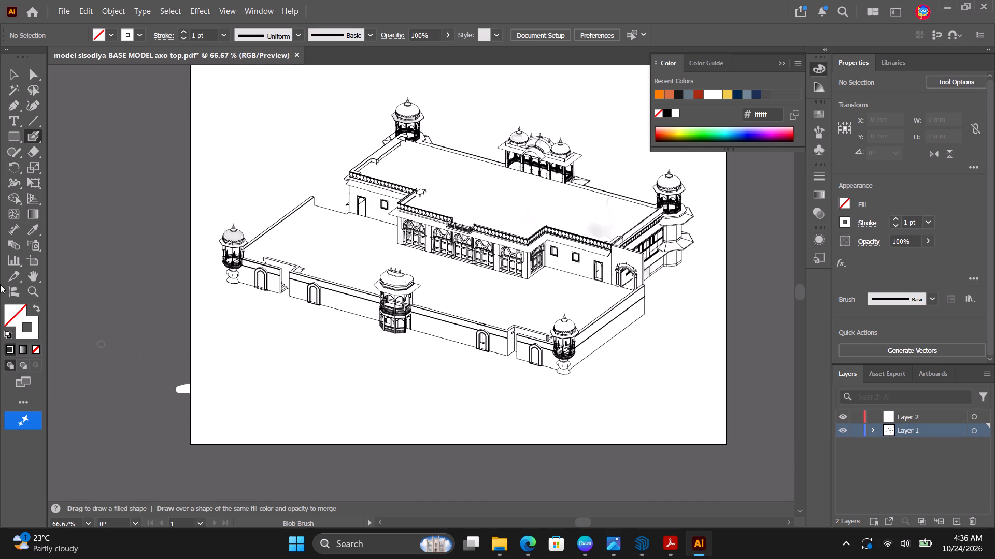
Try clearing the white paint overflowing past the artboard's left edge by brushing over it, first with the stroke colour set to none.
click(40, 347)
drag(174, 392, 180, 390)
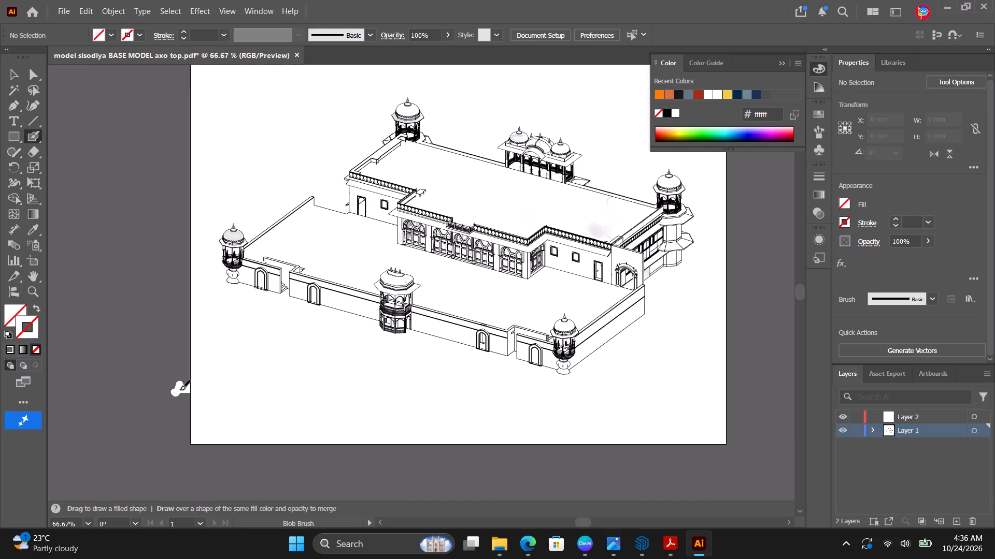
drag(180, 390, 180, 391)
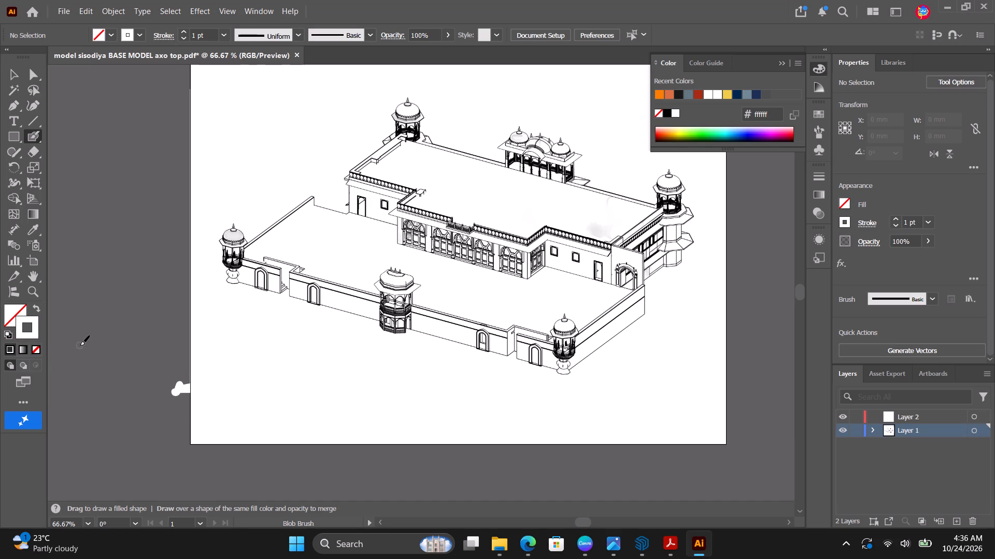
alt+click(85, 339)
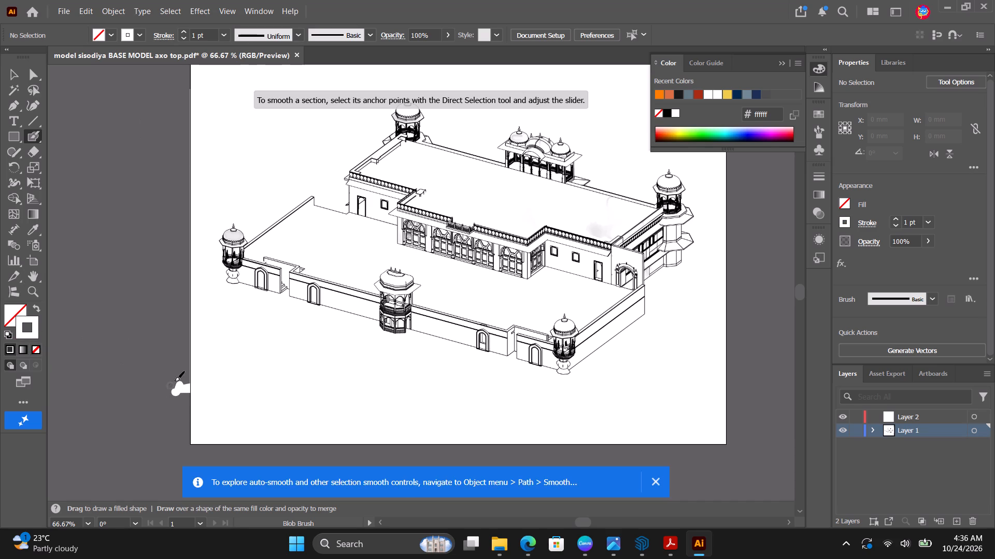
drag(177, 380, 176, 398)
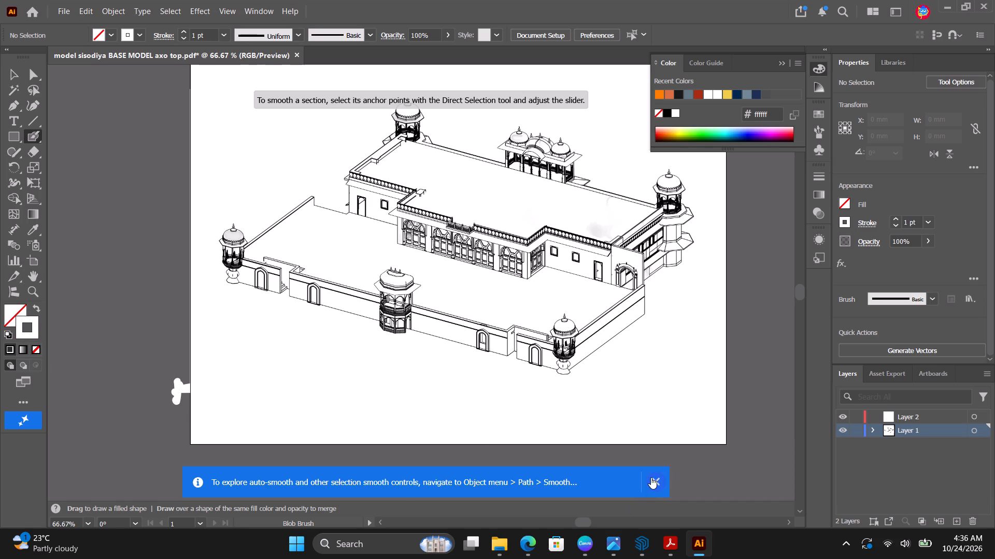
click(651, 477)
scroll(598, 462, up, 5)
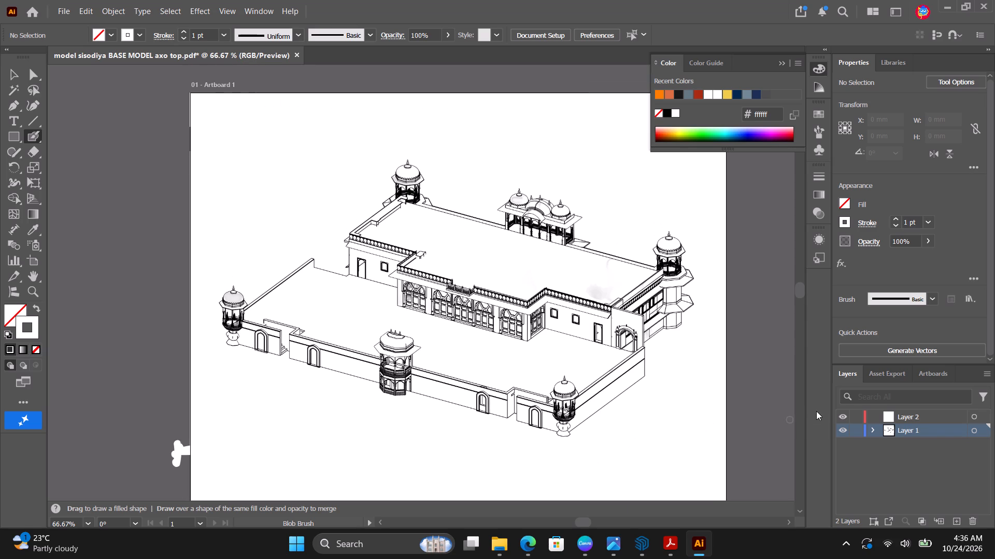
click(786, 66)
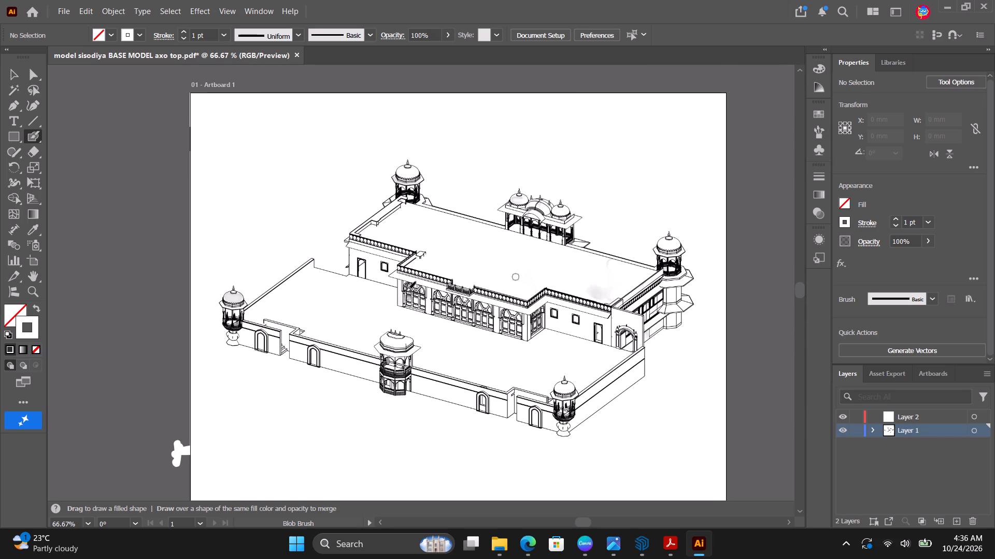
Erase the white paint overflowing past the artboard's left edge with the Eraser tool.
scroll(393, 291, down, 2)
alt+scroll(190, 479, up, 3)
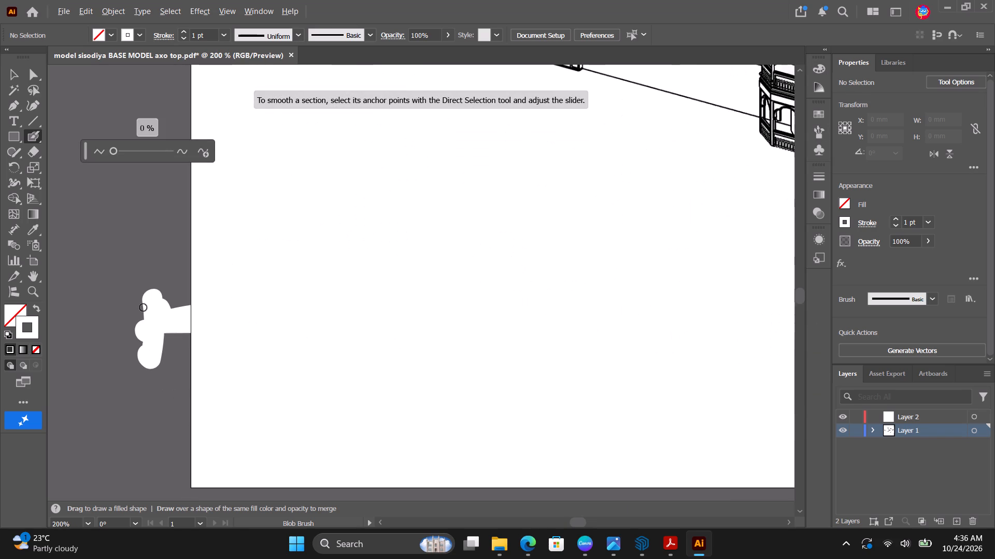
alt+scroll(143, 307, up, 1)
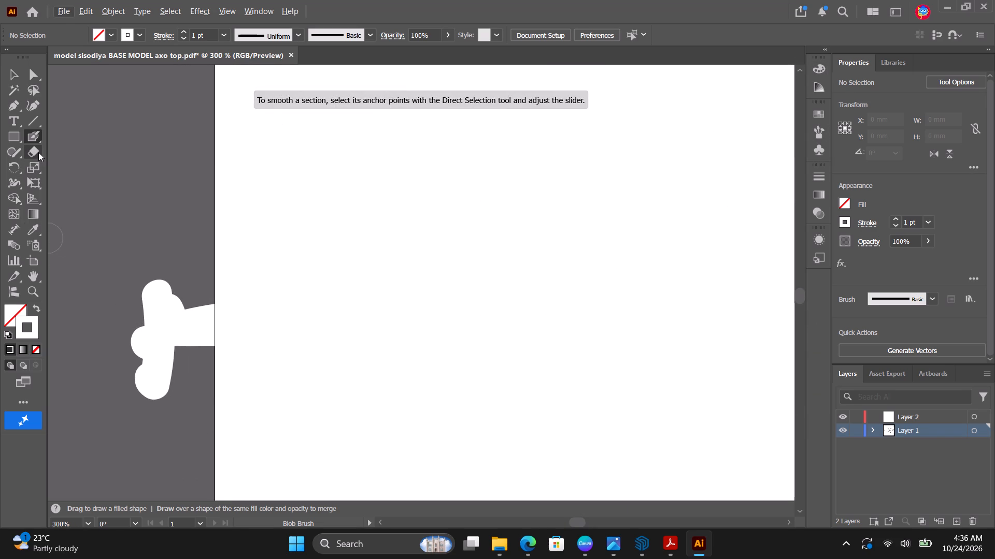
click(38, 152)
drag(161, 286, 138, 371)
drag(147, 269, 133, 299)
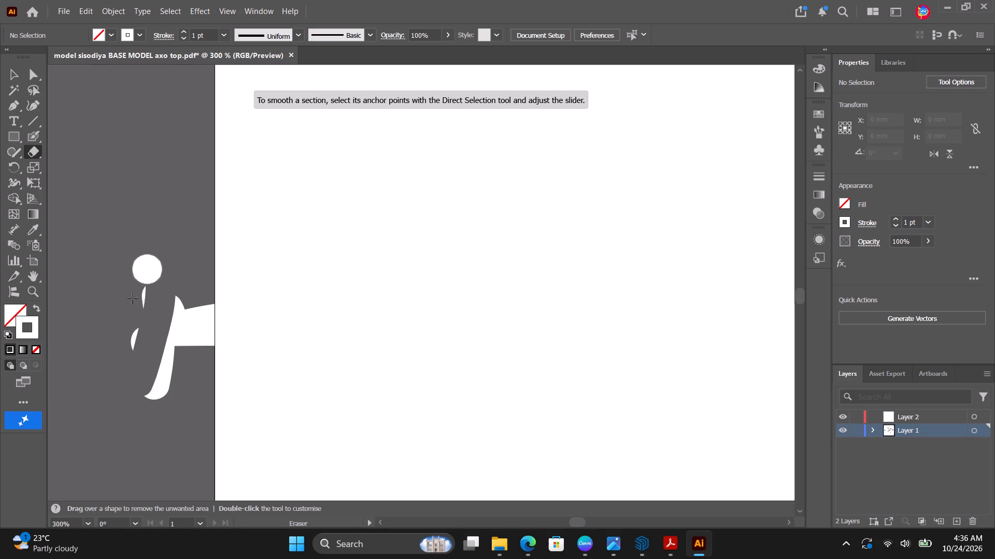
drag(133, 299, 111, 360)
drag(148, 301, 120, 391)
drag(171, 286, 150, 418)
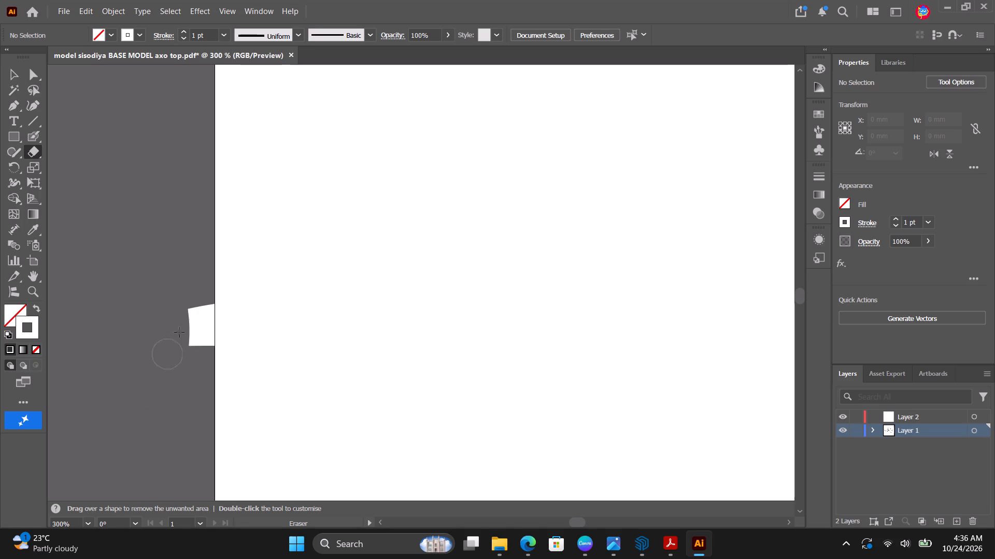
drag(199, 287, 200, 381)
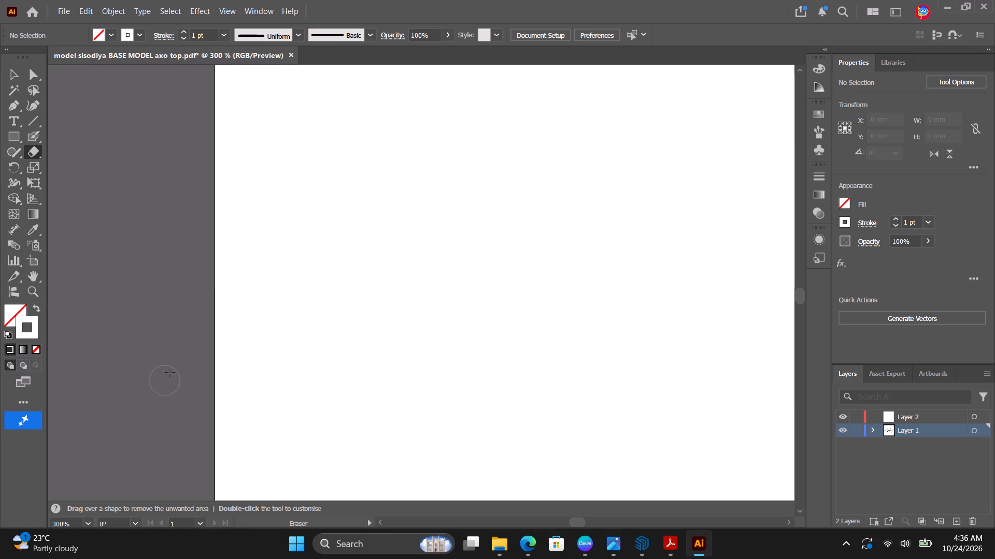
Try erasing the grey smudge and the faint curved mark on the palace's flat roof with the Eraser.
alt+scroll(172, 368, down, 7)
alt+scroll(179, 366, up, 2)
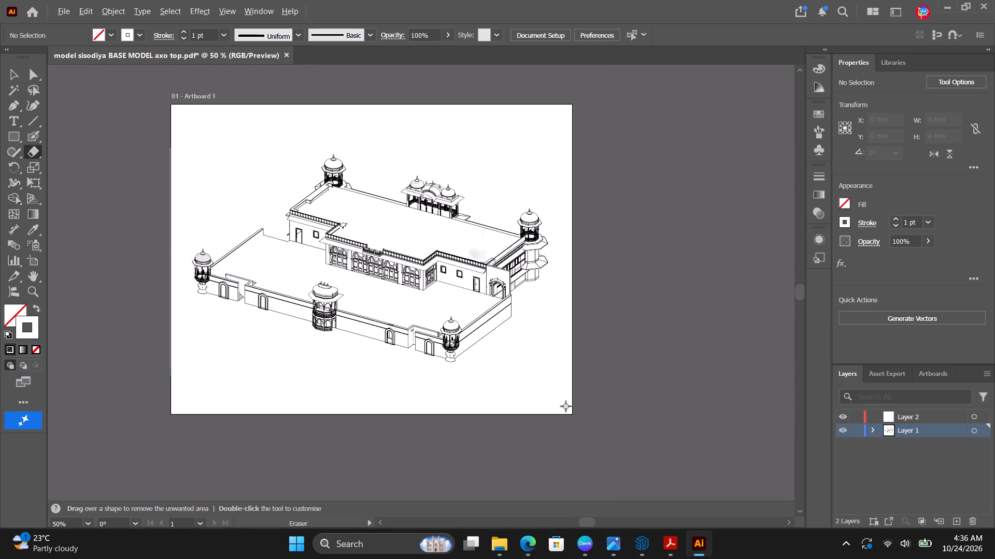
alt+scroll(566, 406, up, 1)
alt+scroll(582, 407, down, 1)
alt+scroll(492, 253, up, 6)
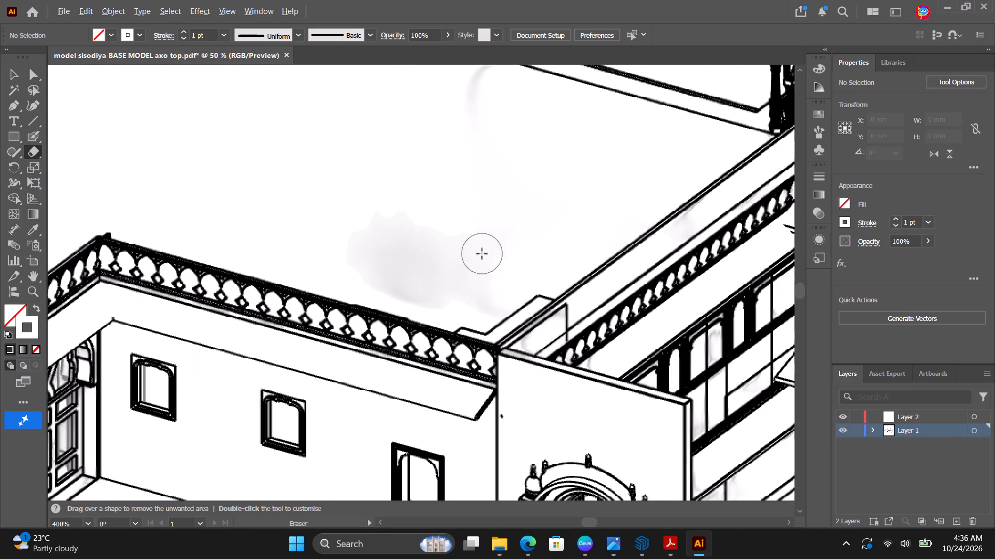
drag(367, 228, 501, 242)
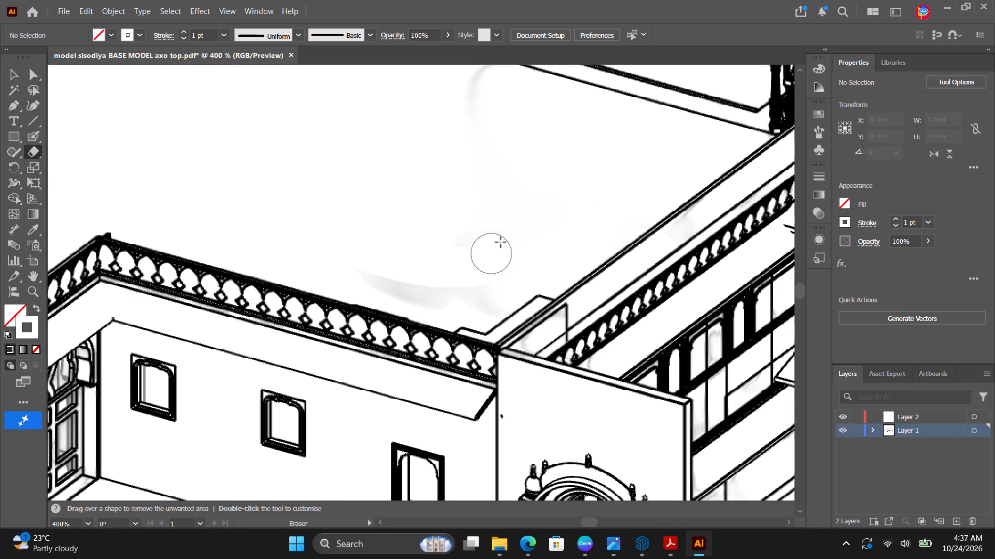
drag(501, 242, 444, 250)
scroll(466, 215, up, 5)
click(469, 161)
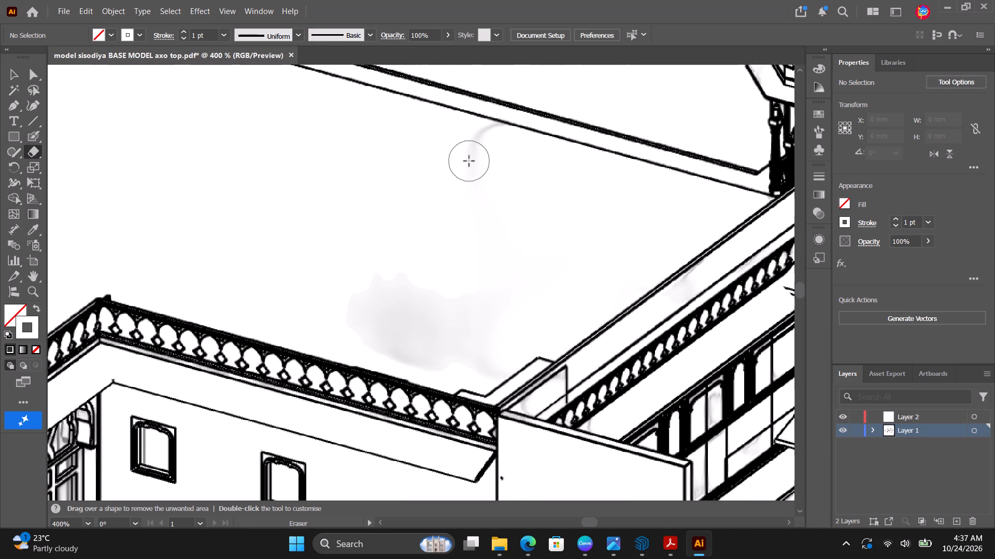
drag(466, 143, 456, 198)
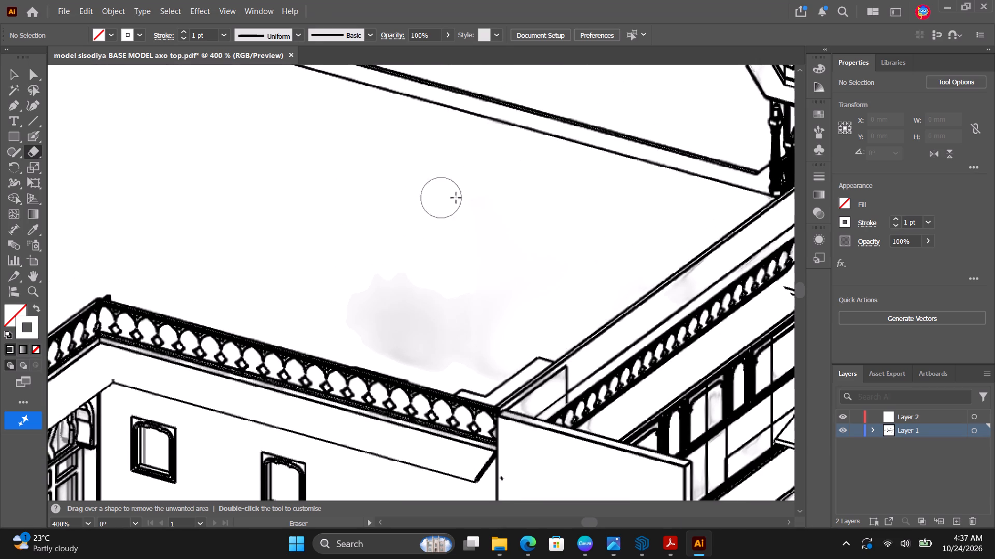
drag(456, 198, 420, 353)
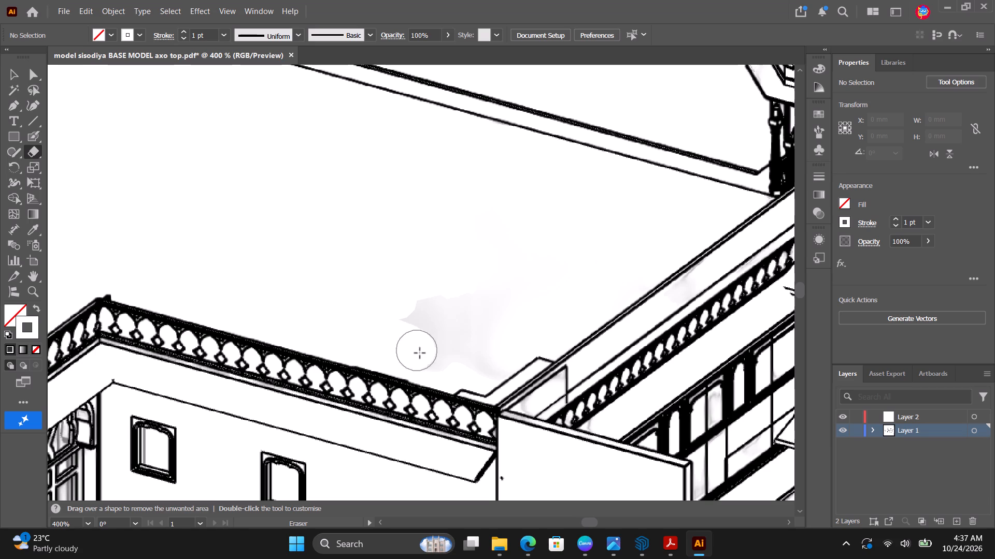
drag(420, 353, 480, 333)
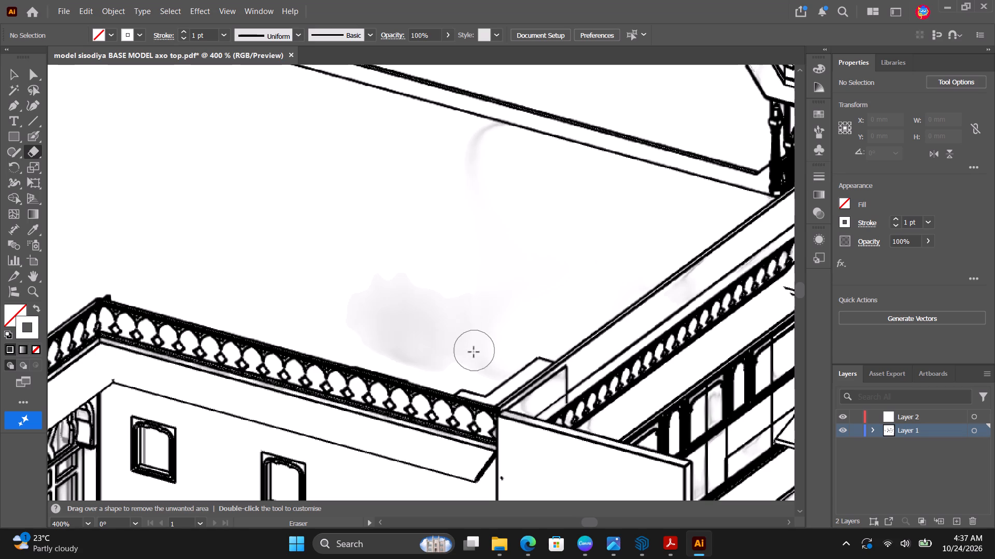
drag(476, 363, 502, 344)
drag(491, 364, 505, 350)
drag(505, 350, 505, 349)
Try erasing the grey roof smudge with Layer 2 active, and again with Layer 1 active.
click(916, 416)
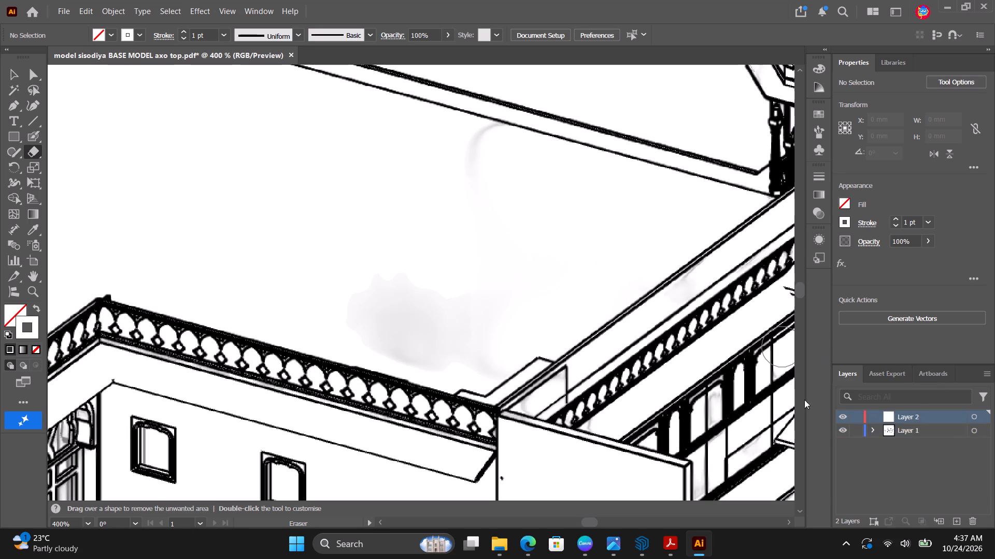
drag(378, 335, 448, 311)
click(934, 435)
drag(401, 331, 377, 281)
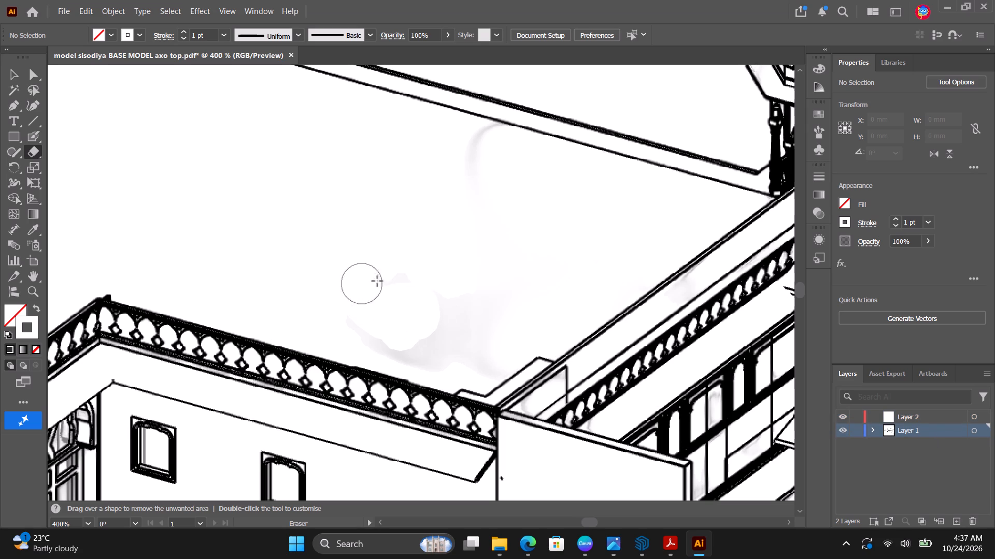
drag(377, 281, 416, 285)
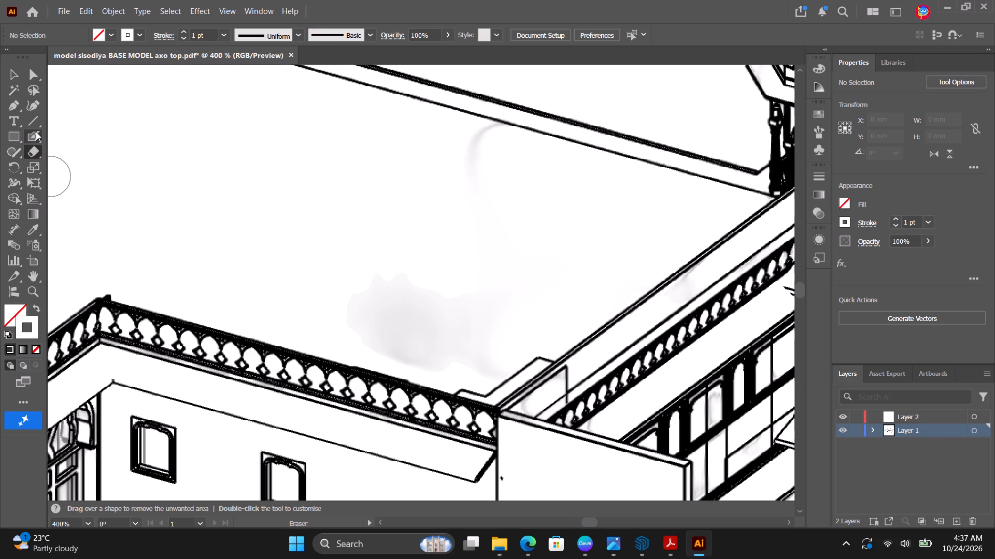
Cover the grey smudge and the faint curved mark on the palace roof with white Blob Brush strokes on Layer 1.
click(36, 131)
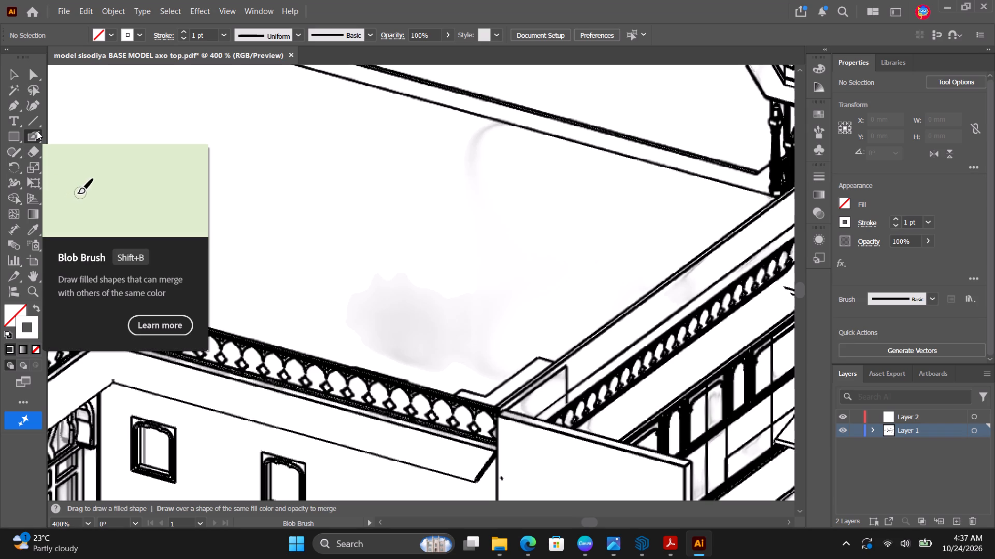
drag(349, 308, 447, 308)
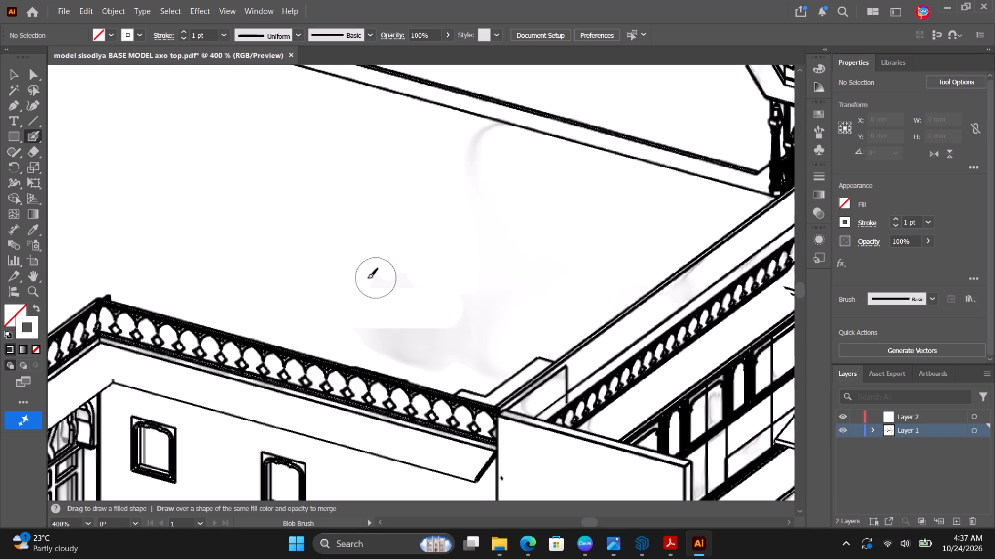
drag(361, 276, 426, 284)
drag(352, 314, 425, 343)
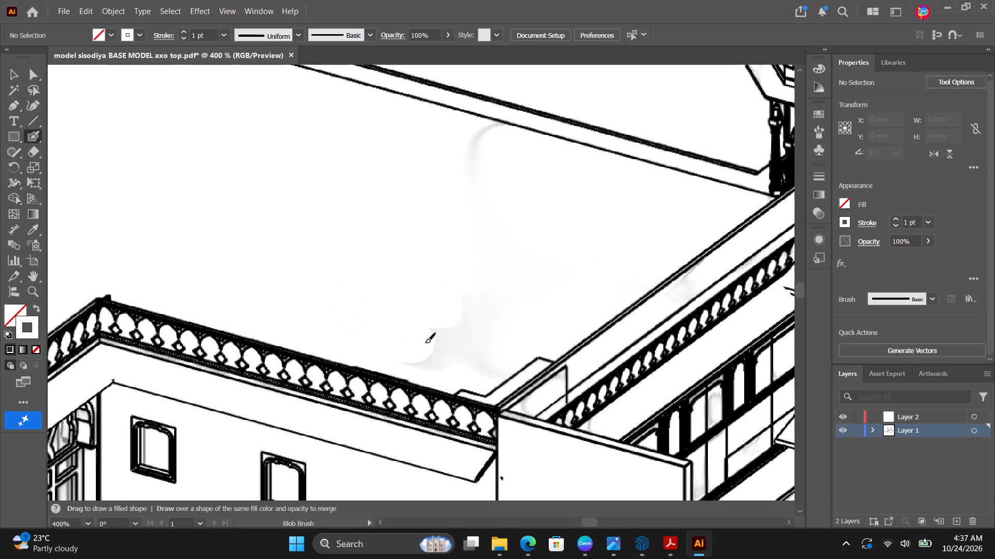
drag(425, 343, 480, 280)
drag(400, 341, 421, 355)
drag(421, 355, 503, 308)
drag(431, 165, 400, 187)
drag(445, 144, 513, 170)
drag(465, 140, 493, 149)
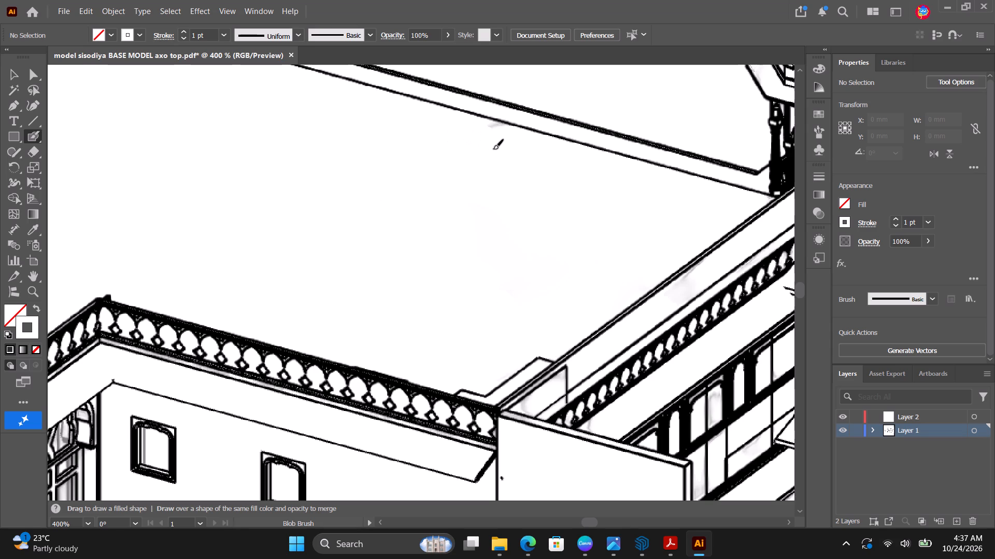
drag(493, 149, 498, 149)
drag(482, 142, 487, 142)
click(491, 143)
Set the stroke weight to 0.002 pt for painting near the roof parapet corner, trying 0.25 pt first.
alt+scroll(494, 234, down, 5)
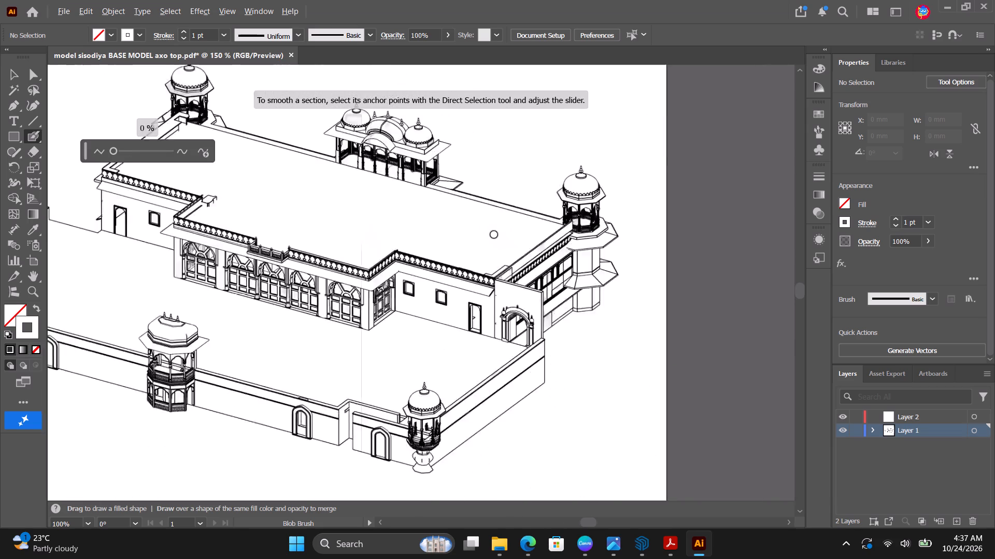
alt+scroll(494, 234, down, 1)
alt+scroll(490, 262, up, 11)
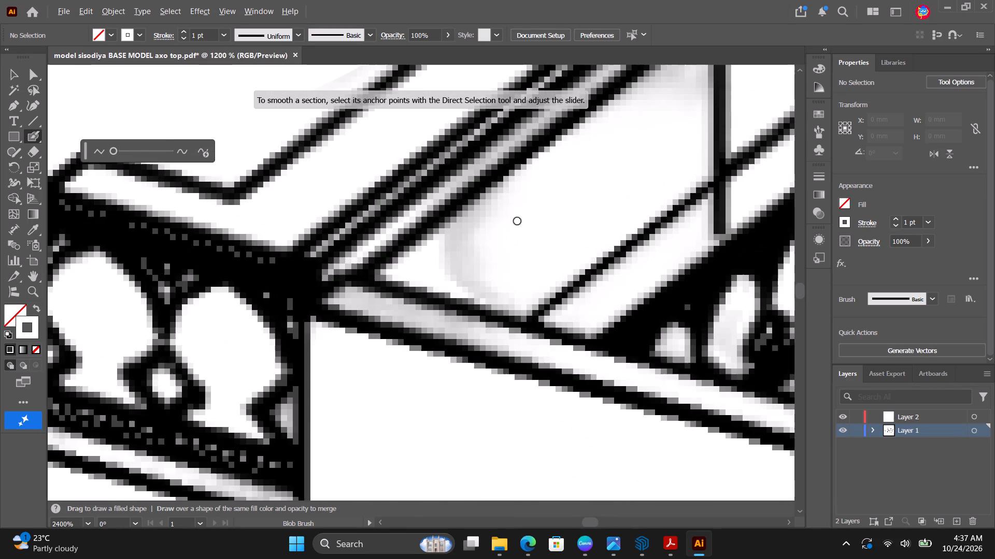
click(223, 32)
click(247, 50)
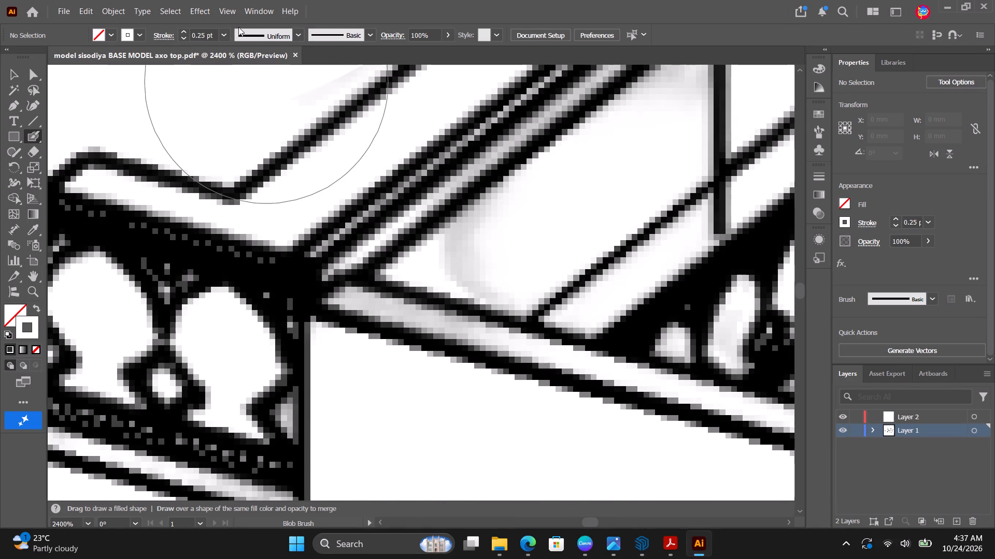
click(221, 33)
scroll(241, 53, up, 2)
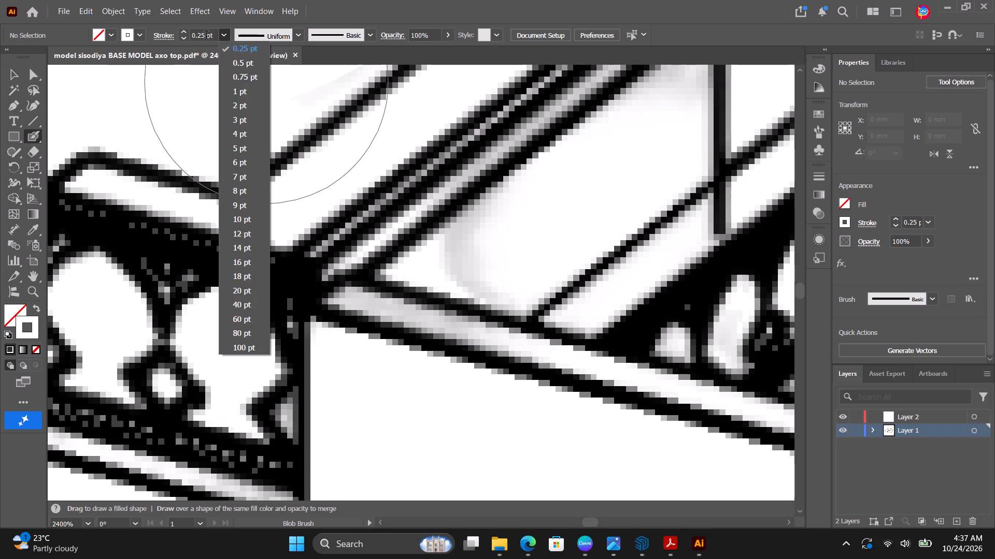
drag(206, 36, 184, 39)
click(204, 35)
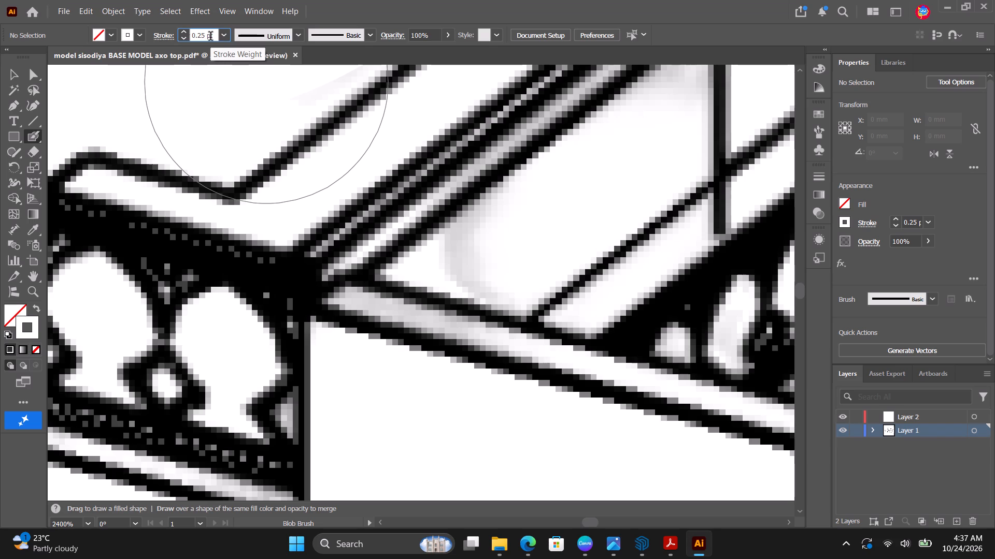
key(BackSpace)
key(BackSpace)
text(00)
key(2)
key(Return)
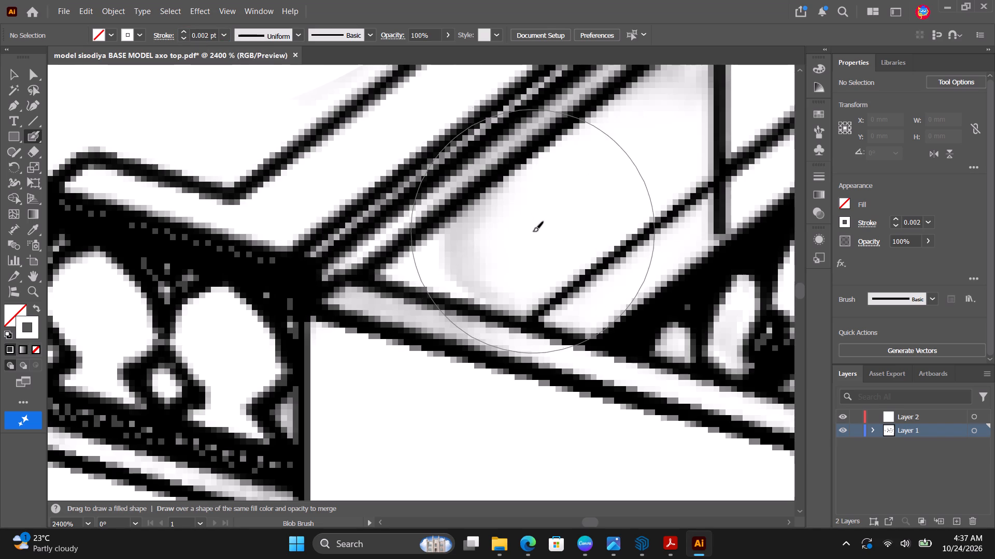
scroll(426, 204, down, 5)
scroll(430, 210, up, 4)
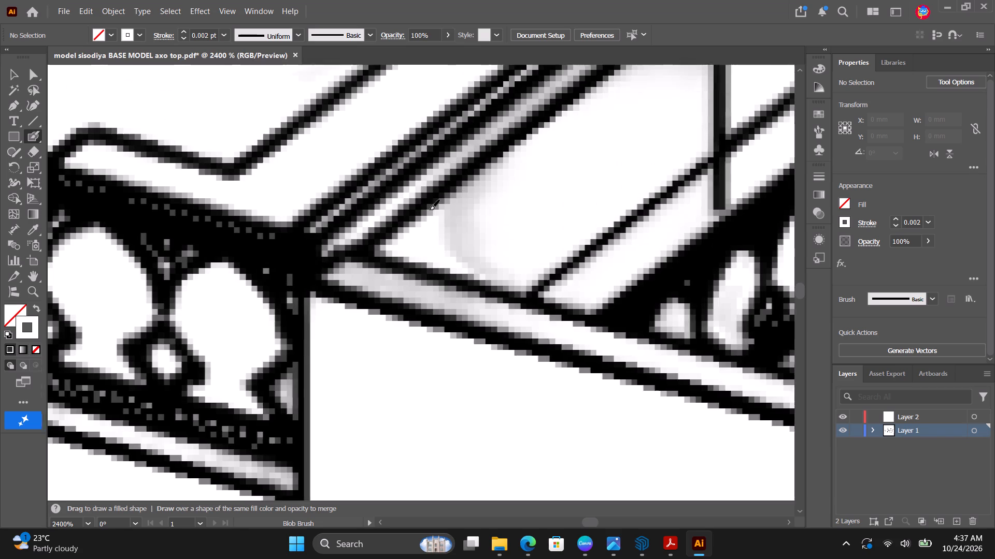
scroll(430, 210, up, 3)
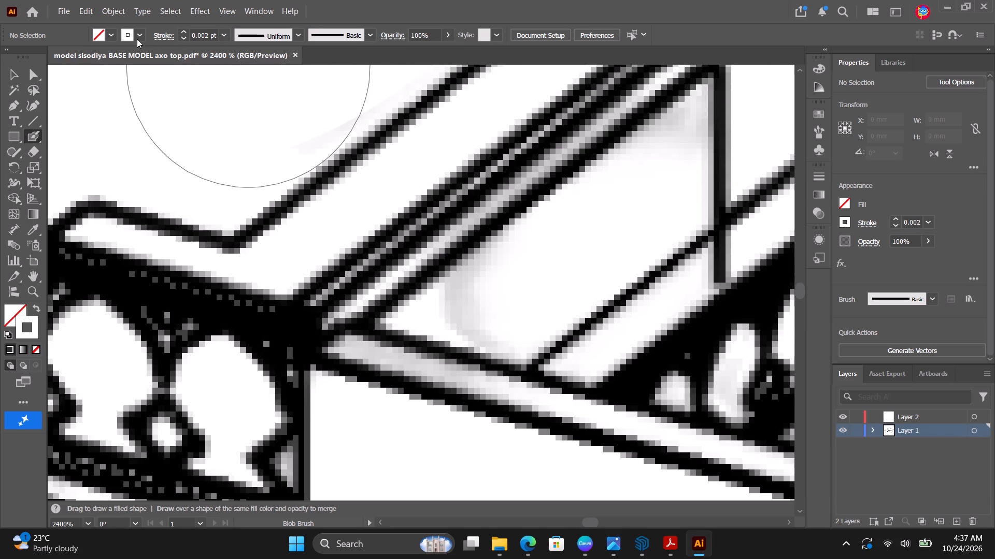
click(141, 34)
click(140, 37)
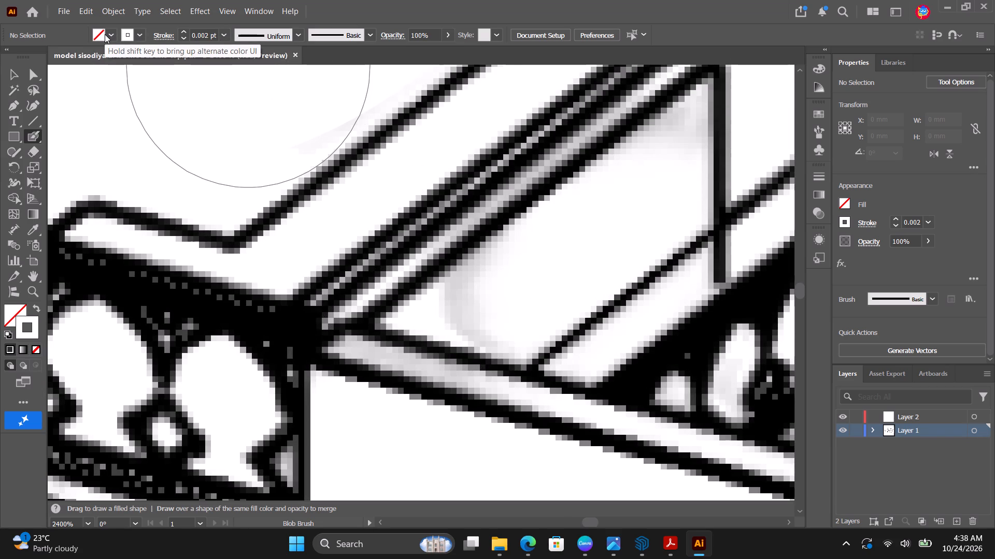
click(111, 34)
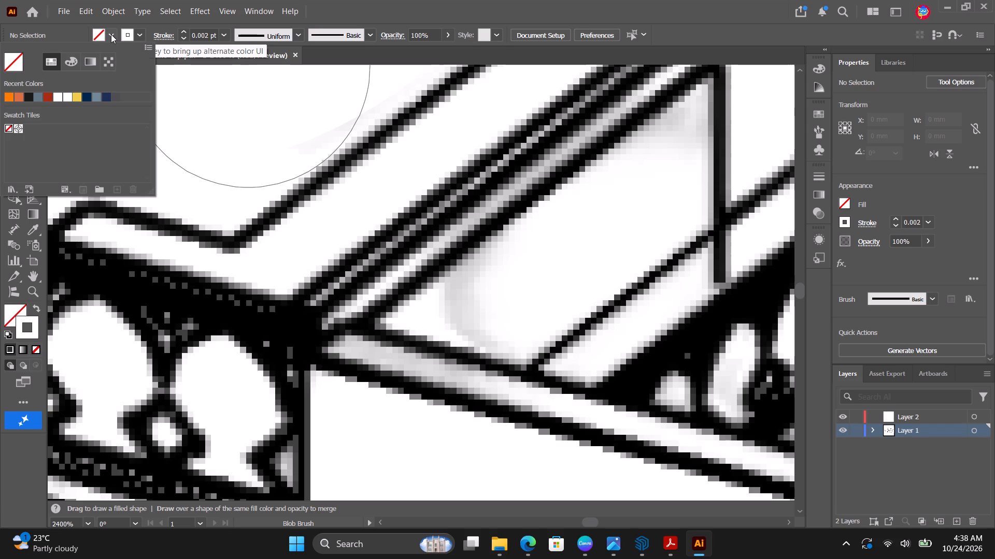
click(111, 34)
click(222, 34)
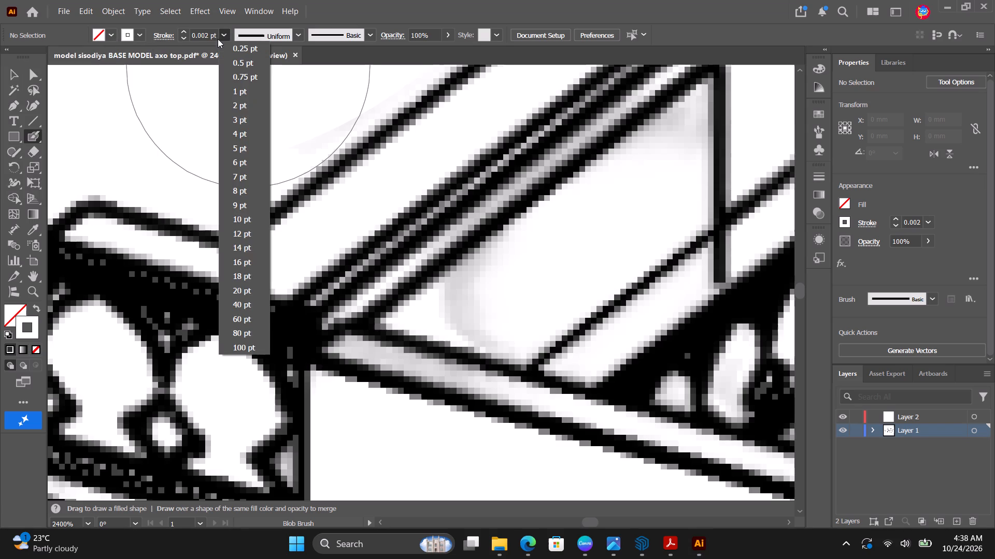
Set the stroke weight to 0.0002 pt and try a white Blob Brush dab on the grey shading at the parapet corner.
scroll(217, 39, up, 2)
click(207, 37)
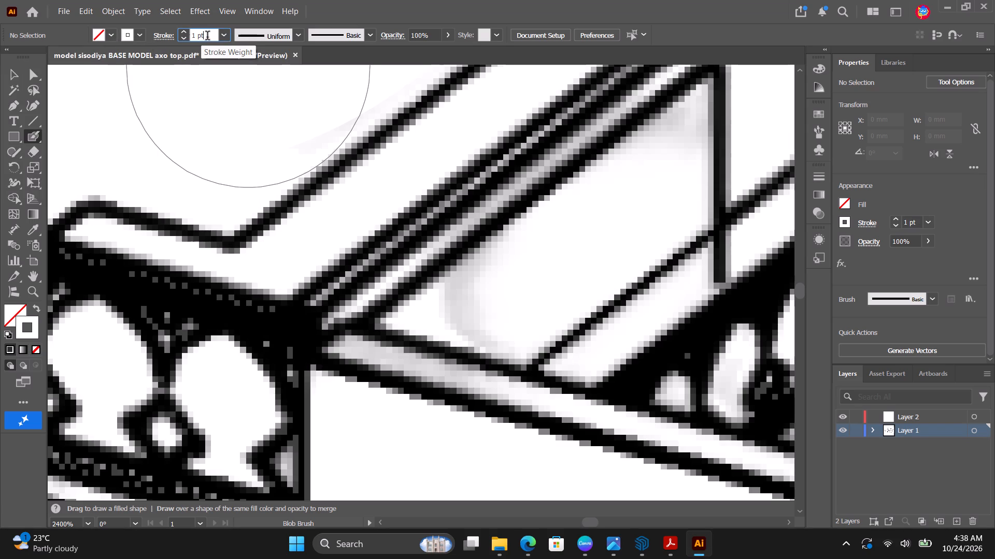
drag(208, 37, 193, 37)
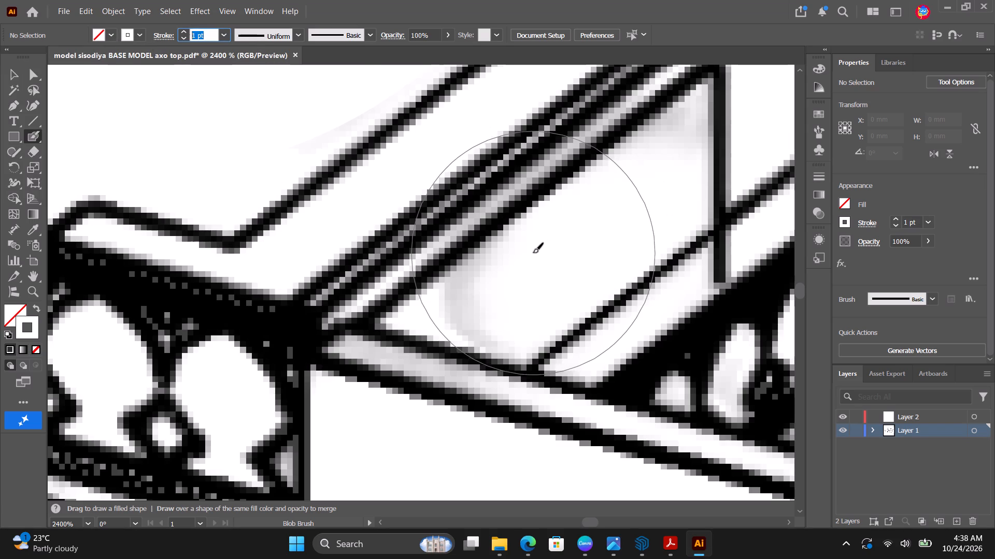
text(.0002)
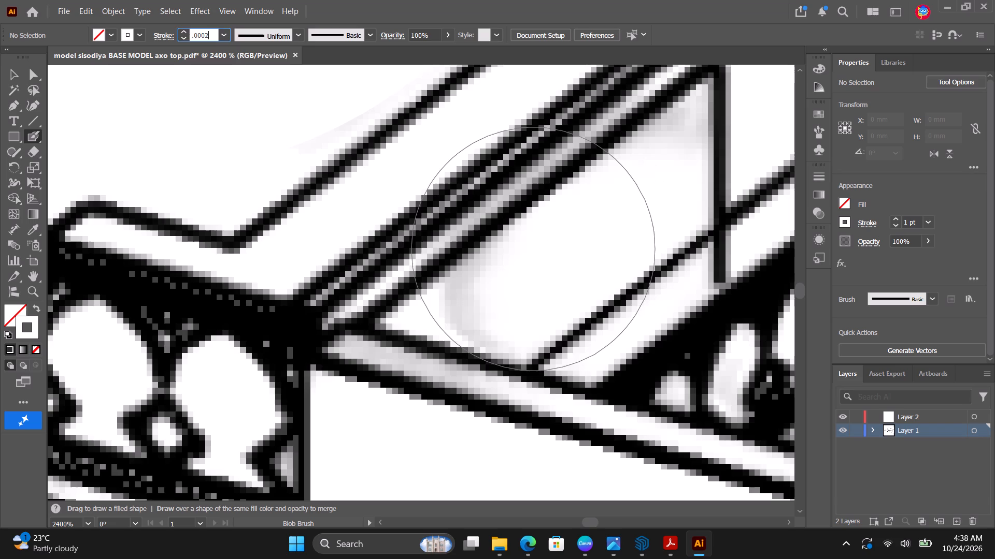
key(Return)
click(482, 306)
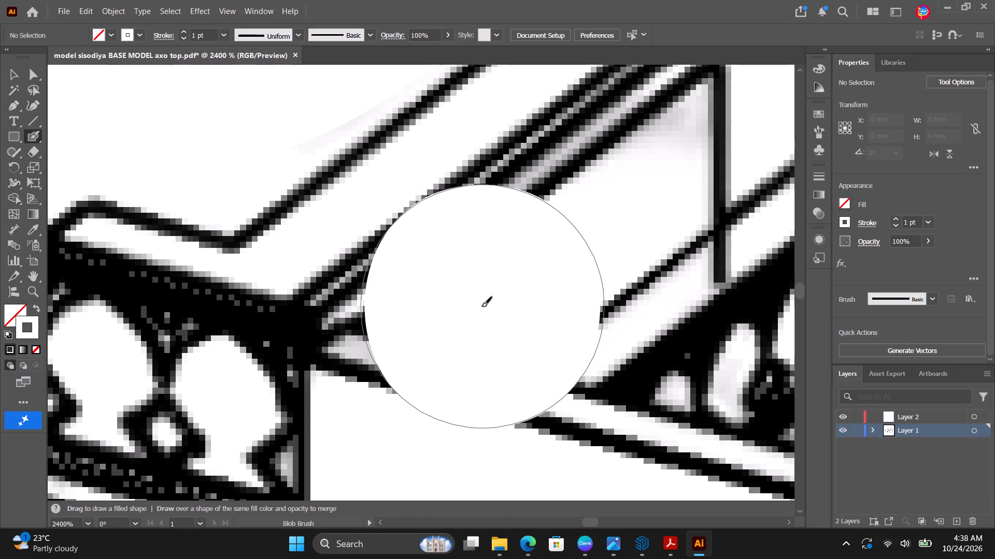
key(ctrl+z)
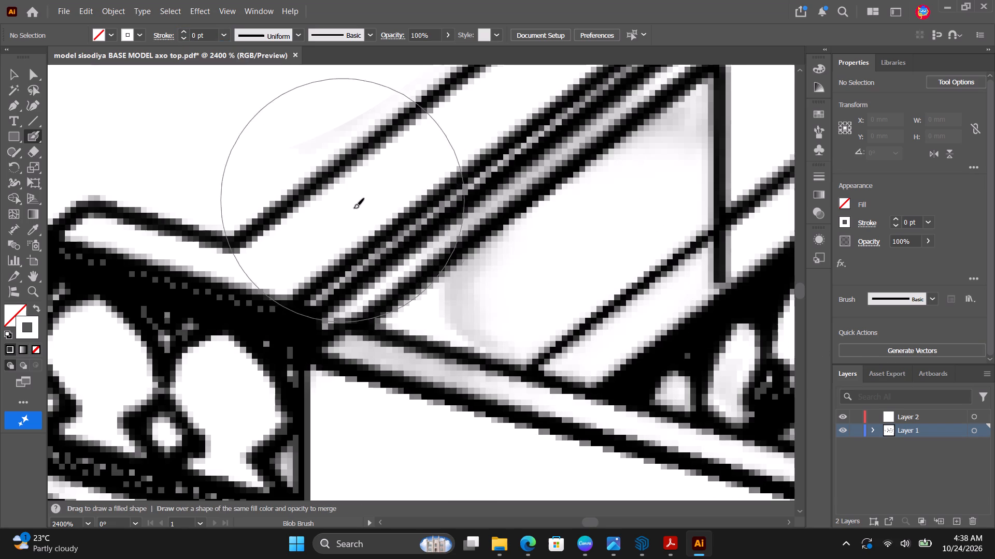
Examine the grey shading around the roof parapet corner up close and against the whole palace axonometric.
alt+scroll(357, 210, down, 5)
alt+scroll(397, 227, down, 5)
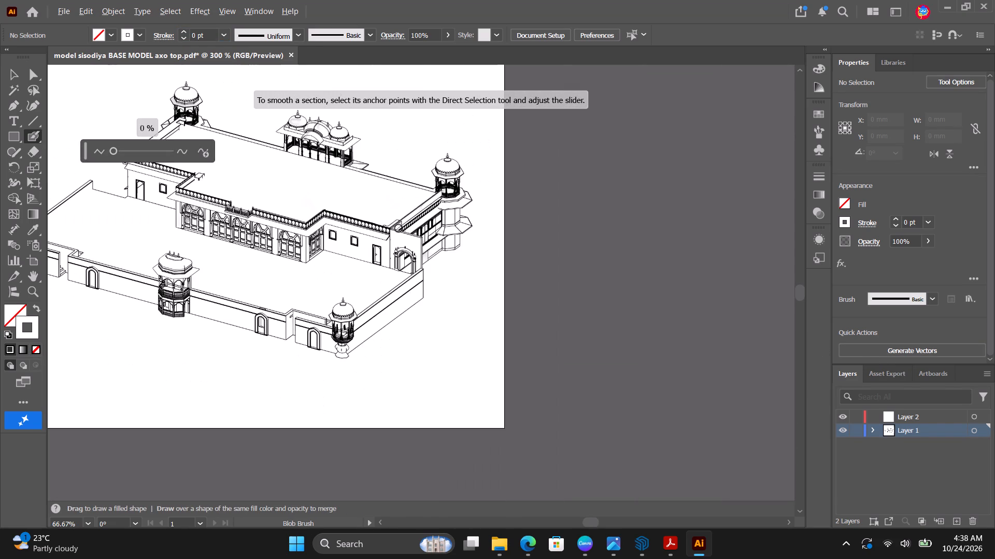
alt+scroll(410, 229, down, 2)
alt+scroll(400, 239, up, 2)
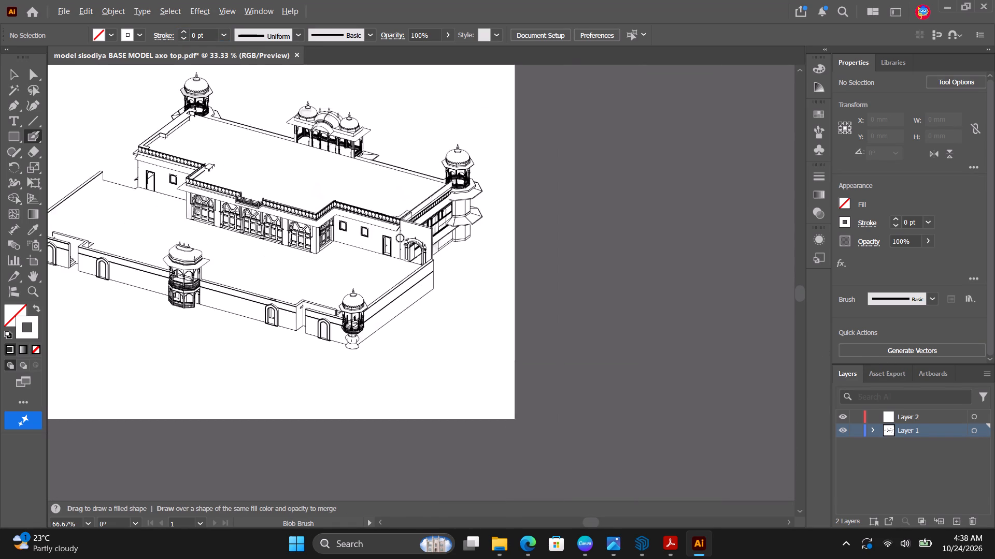
alt+scroll(404, 219, up, 12)
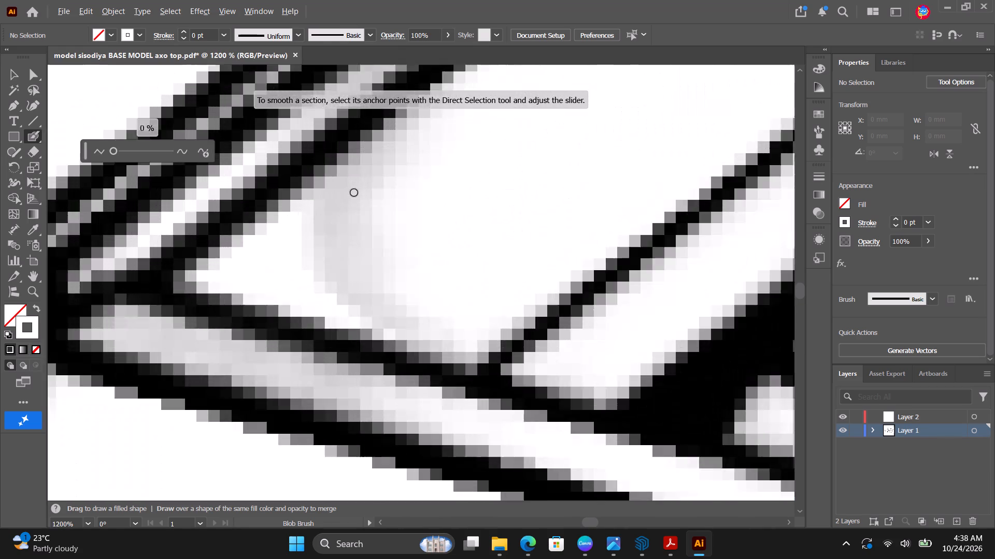
alt+scroll(354, 193, up, 2)
scroll(405, 209, down, 2)
alt+scroll(405, 209, down, 2)
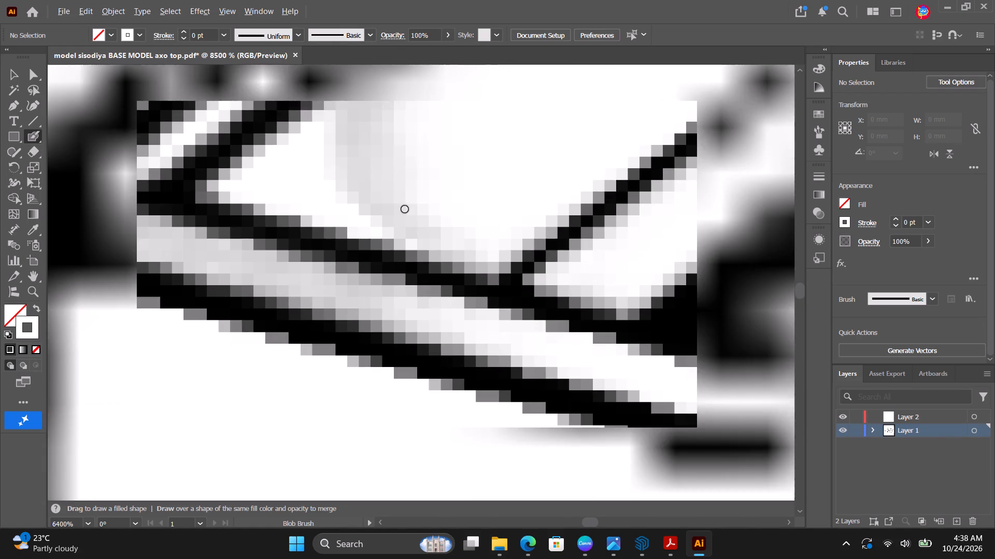
alt+scroll(541, 243, down, 10)
alt+right_click(542, 249)
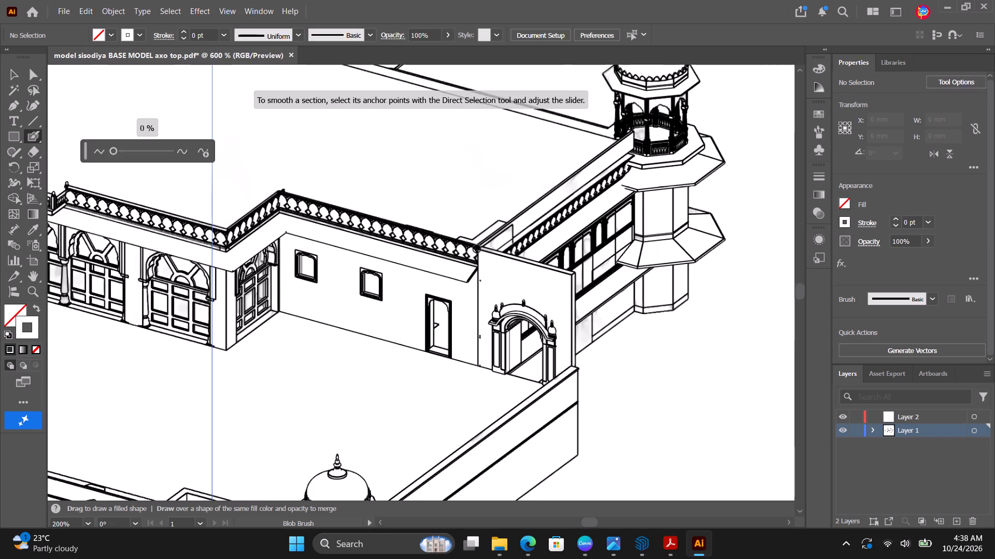
alt+scroll(477, 249, down, 5)
alt+scroll(392, 228, up, 2)
Move the two white brush patches covering the marks on the palace's flat roof from Layer 1 to Layer 2.
click(15, 76)
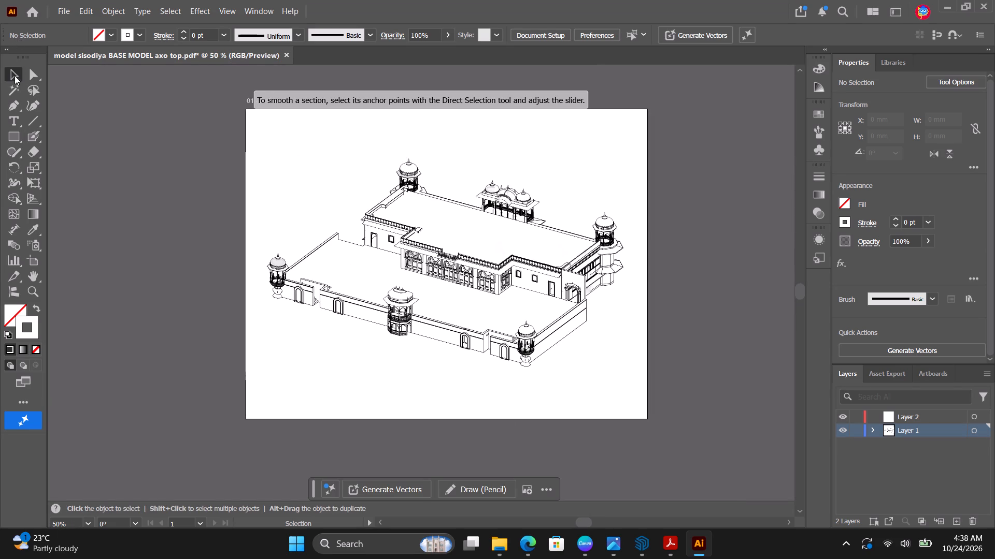
click(225, 188)
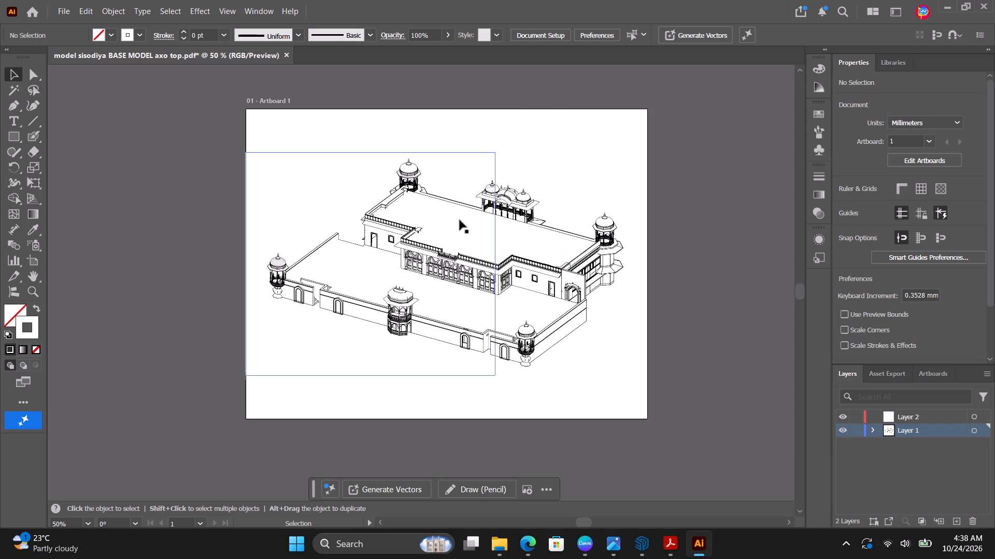
click(496, 233)
click(438, 228)
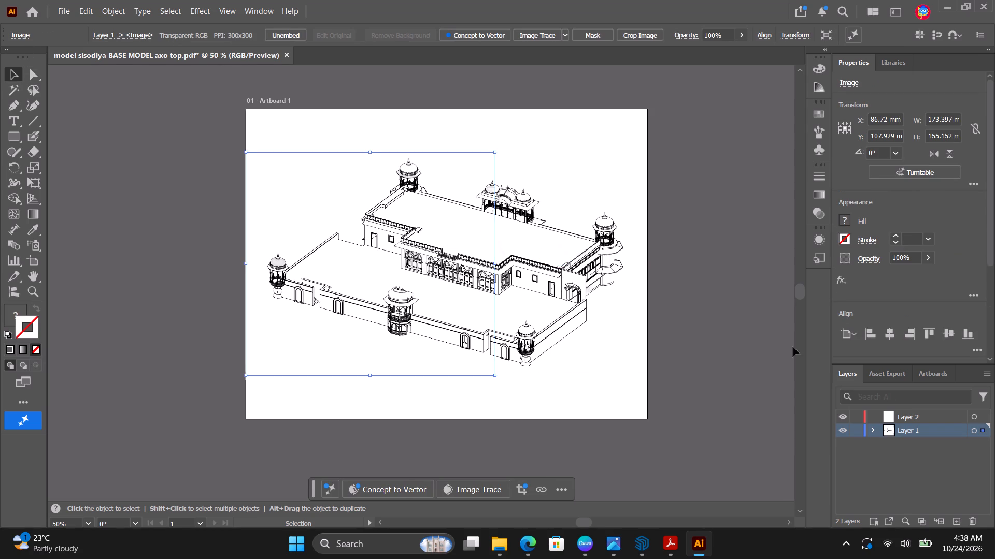
click(911, 443)
click(519, 249)
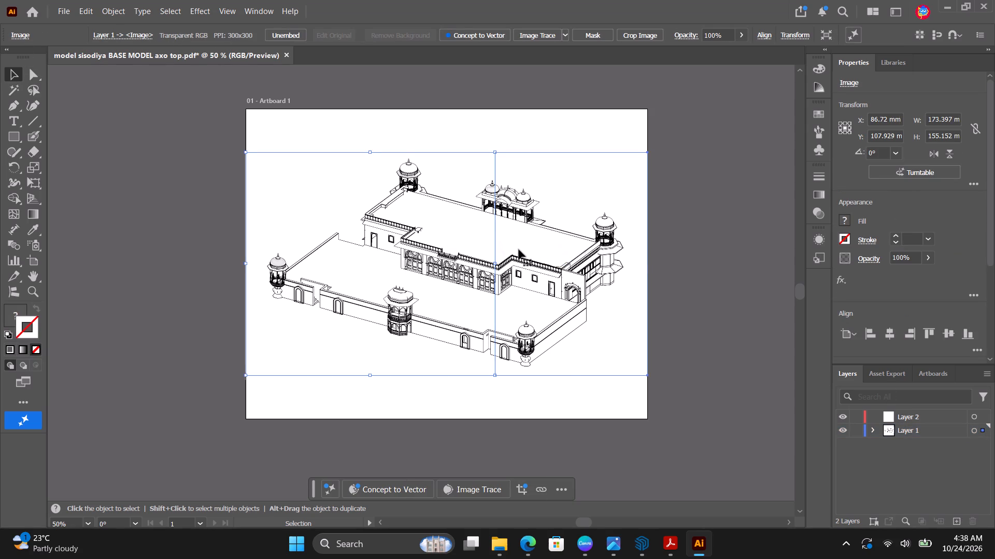
click(546, 256)
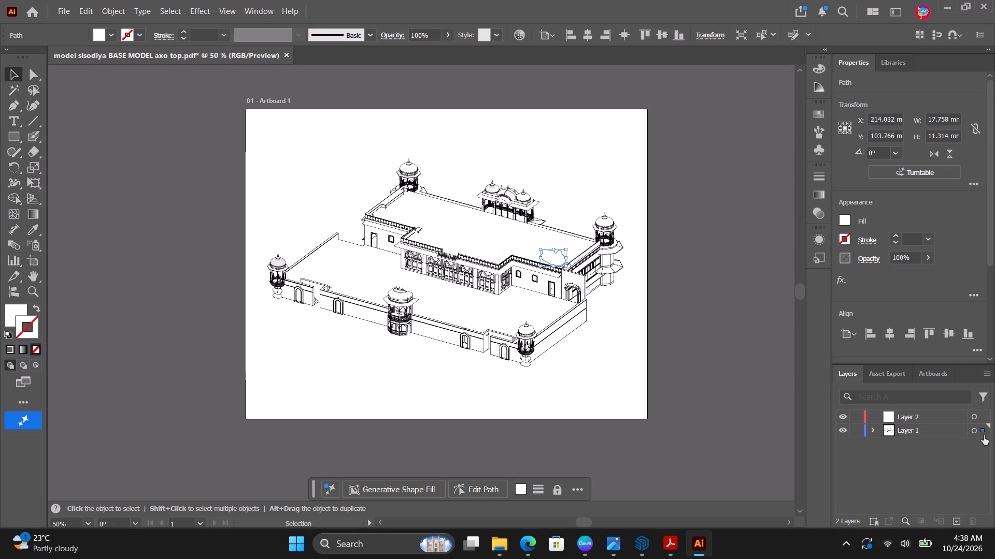
drag(984, 433, 984, 417)
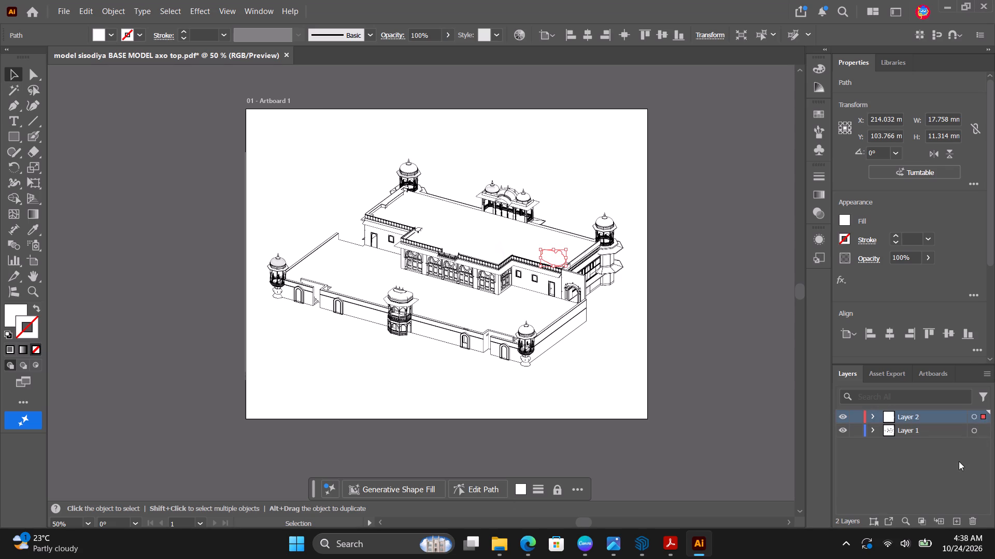
click(562, 236)
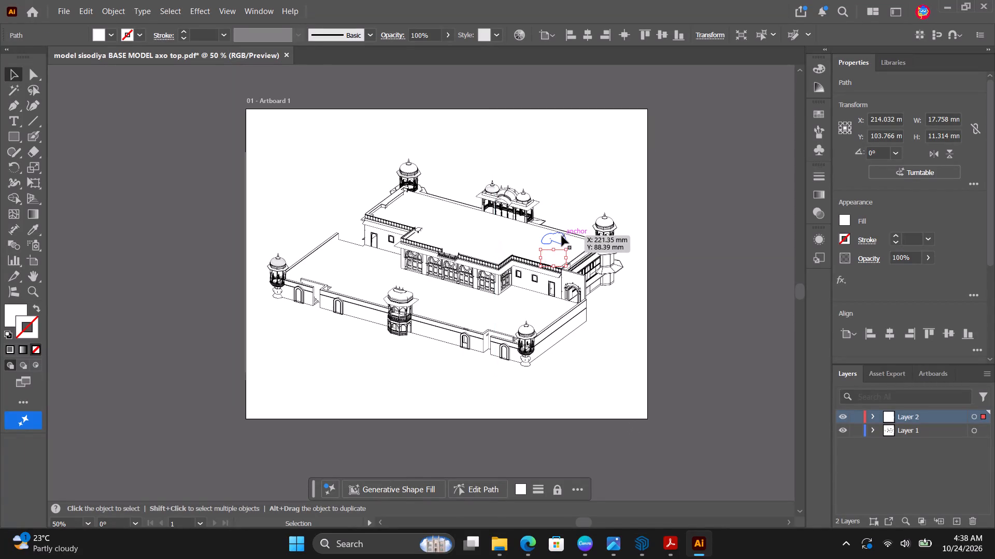
drag(983, 430, 983, 416)
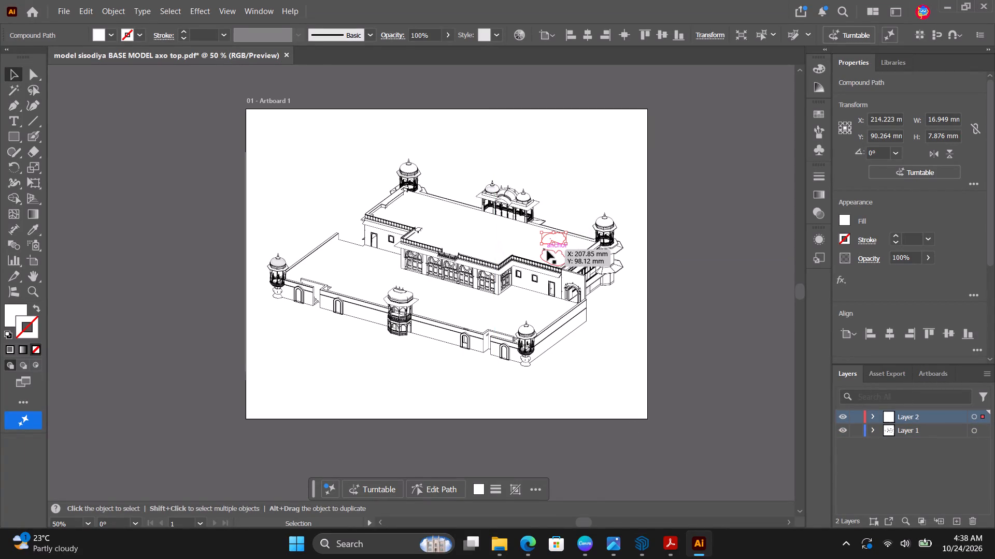
Move the unfilled compound path around the roof patches from Layer 1 to Layer 2.
click(551, 255)
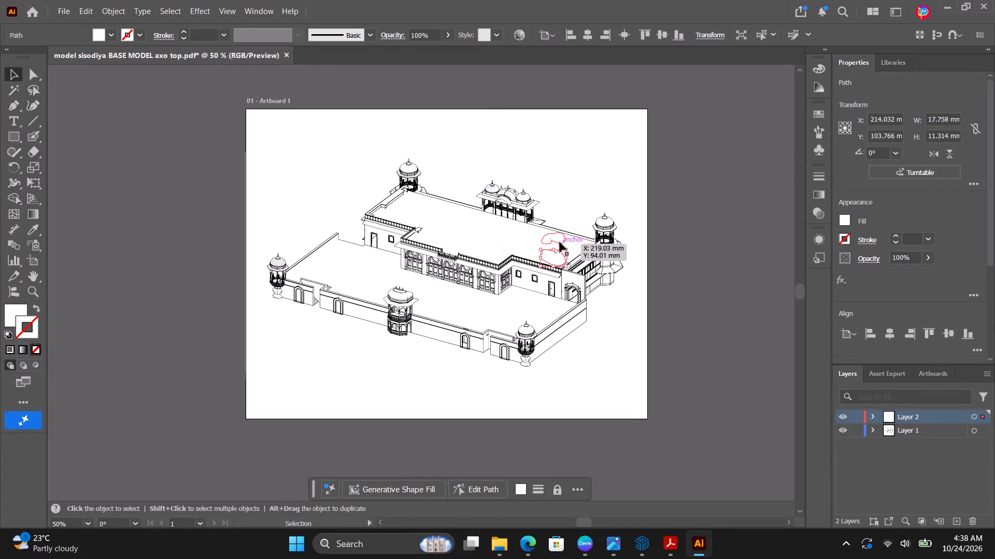
click(558, 247)
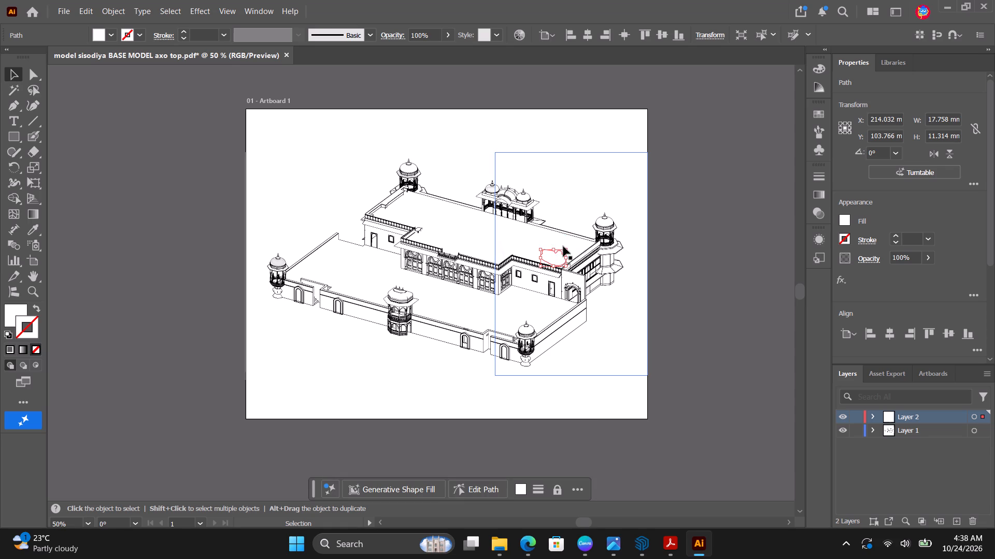
click(560, 246)
click(254, 166)
click(227, 167)
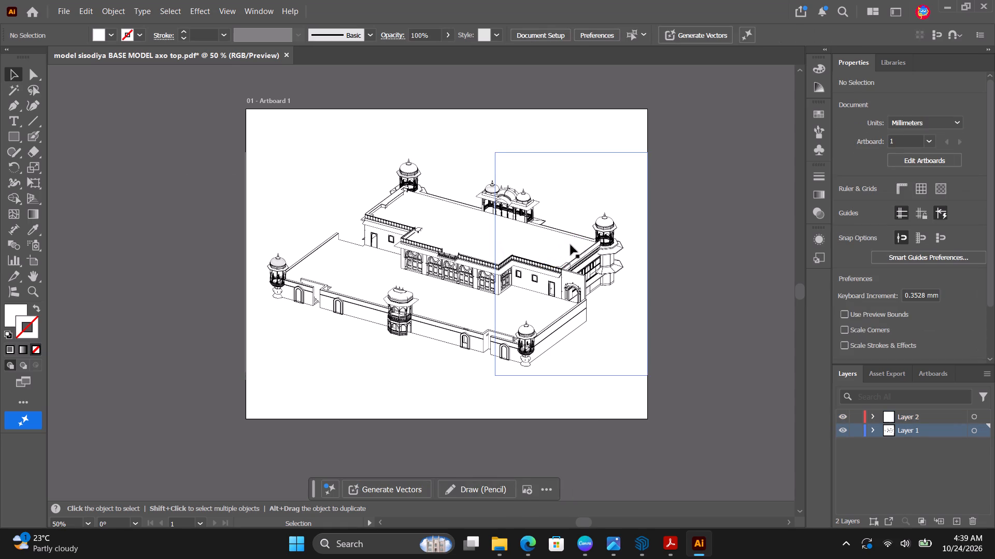
click(558, 244)
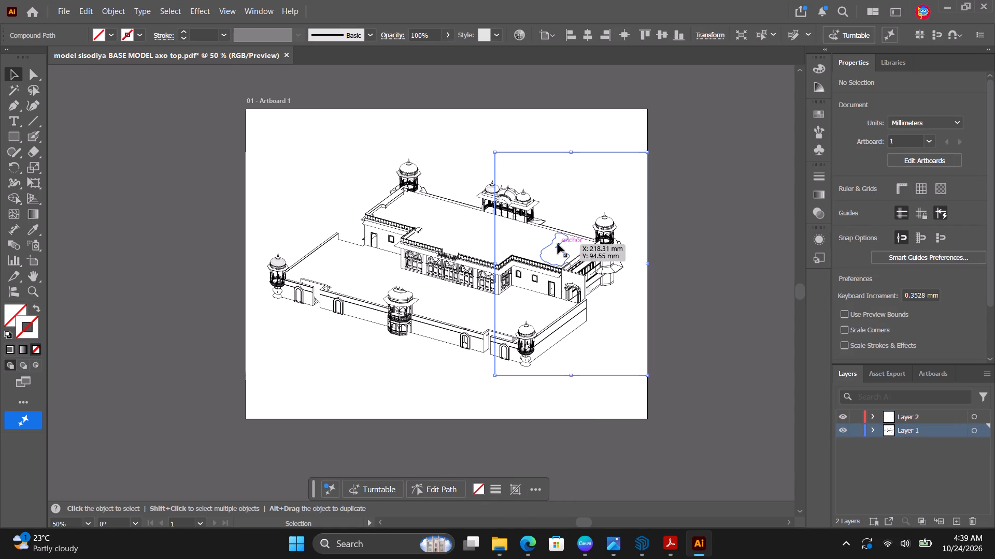
drag(982, 429, 984, 416)
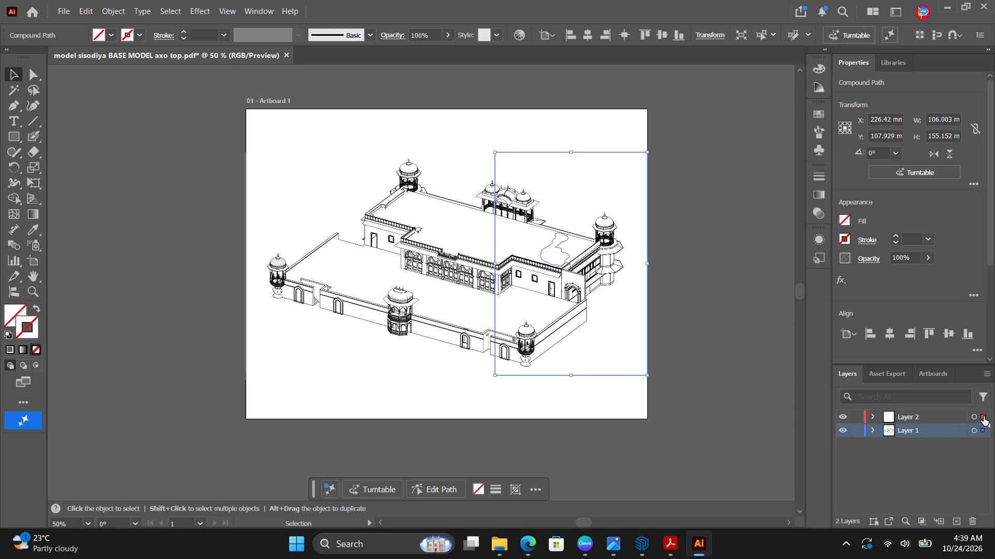
drag(984, 416, 984, 416)
click(814, 386)
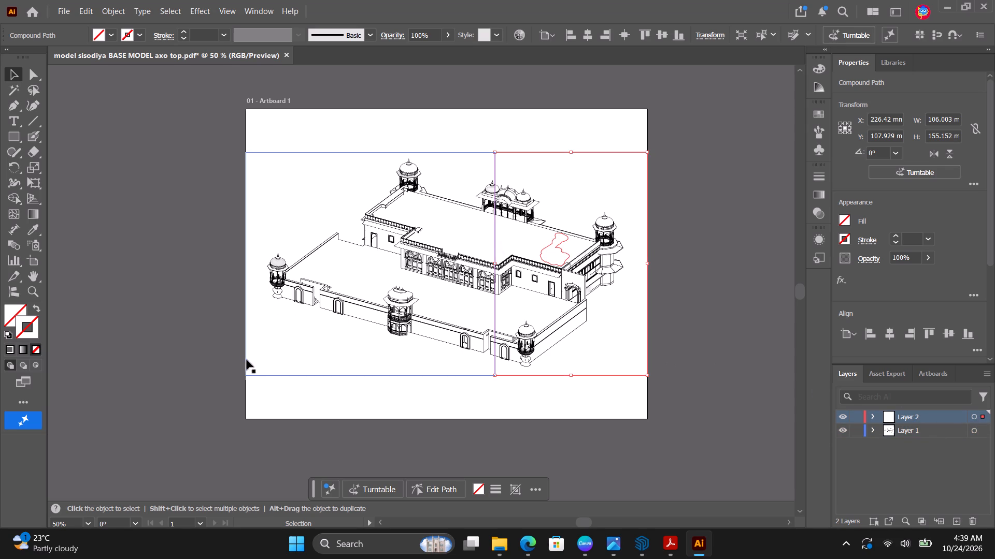
Move the long white strip below the palace's front wall from Layer 1 to Layer 2.
click(189, 352)
click(275, 373)
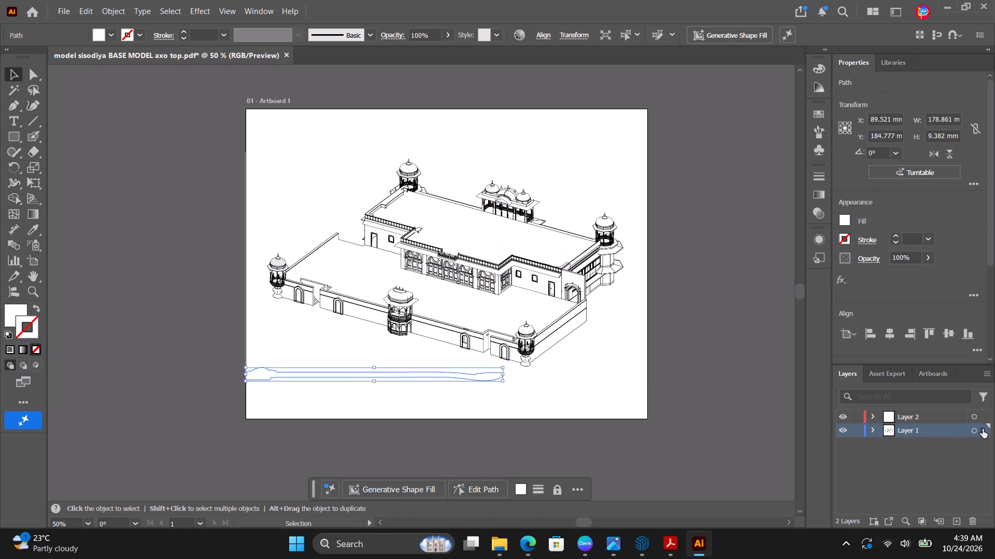
drag(983, 429, 986, 418)
click(729, 449)
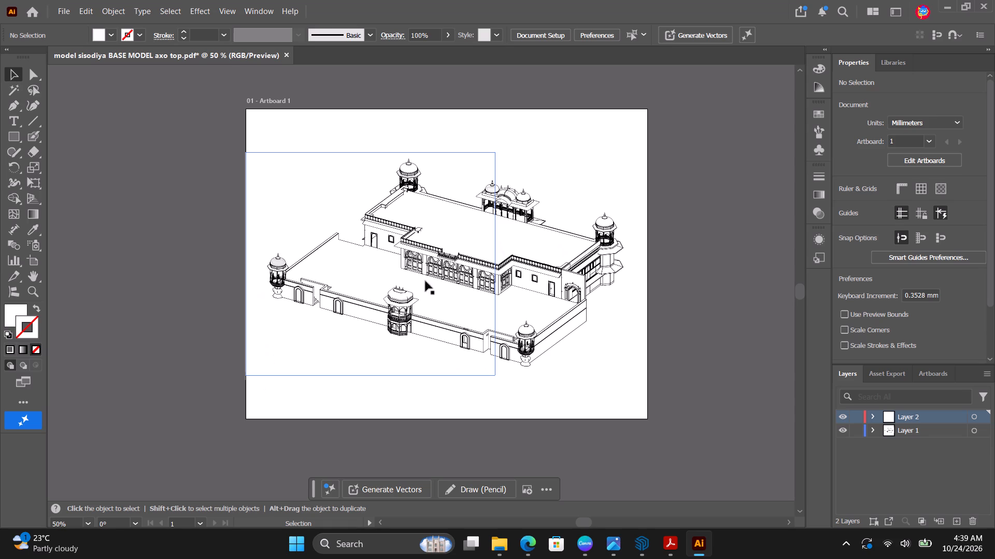
Hide Layer 2 and check which objects remain on Layer 1.
click(587, 247)
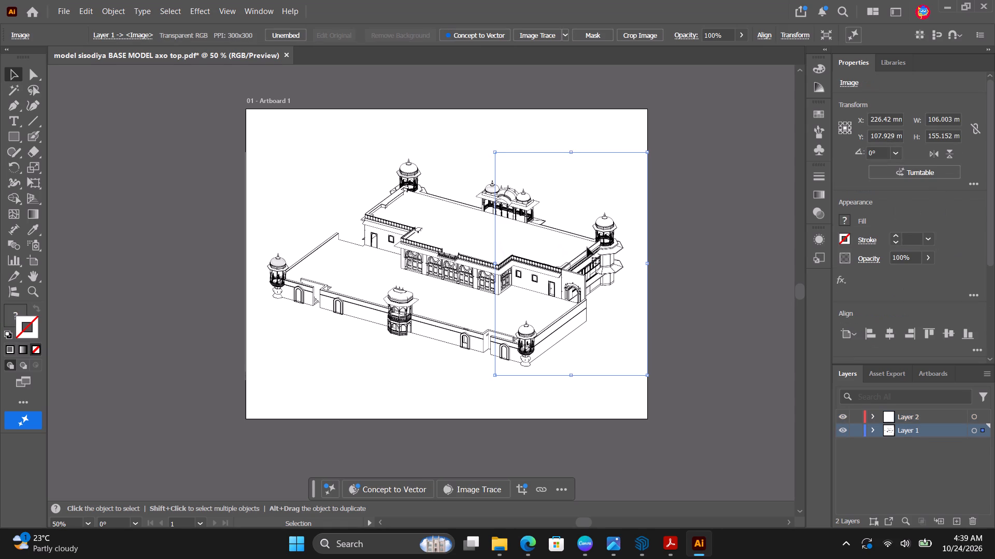
ctrl+click(461, 273)
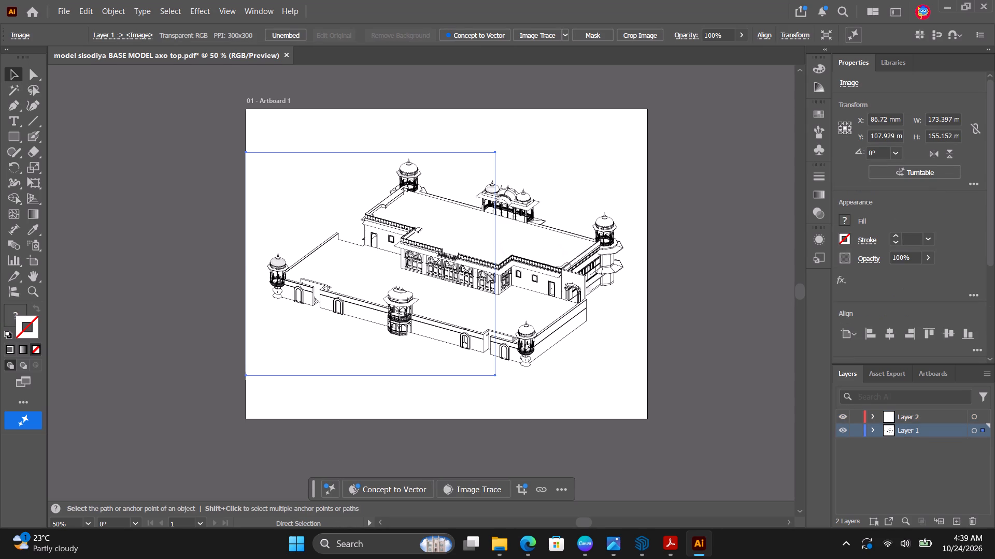
drag(707, 245, 426, 306)
click(724, 315)
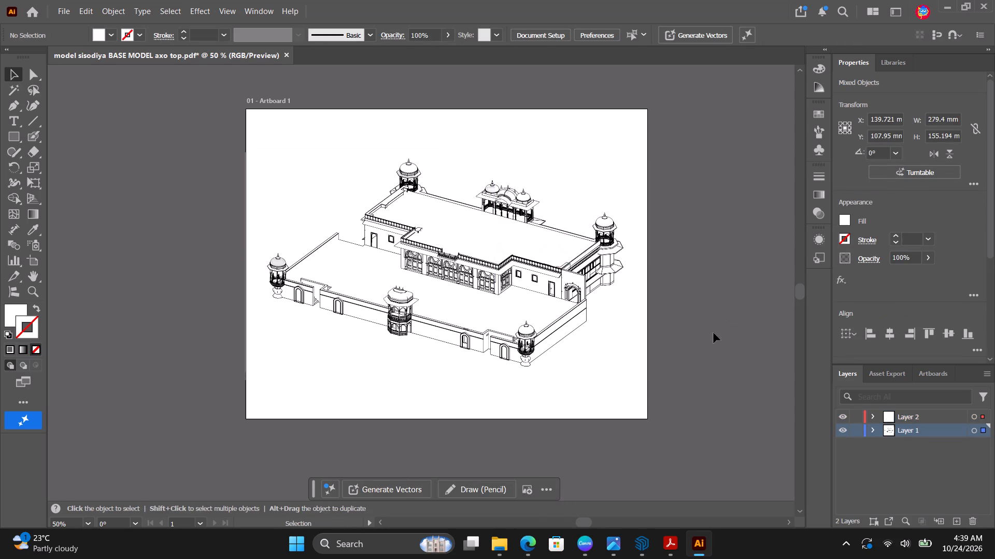
drag(696, 358, 477, 366)
click(842, 415)
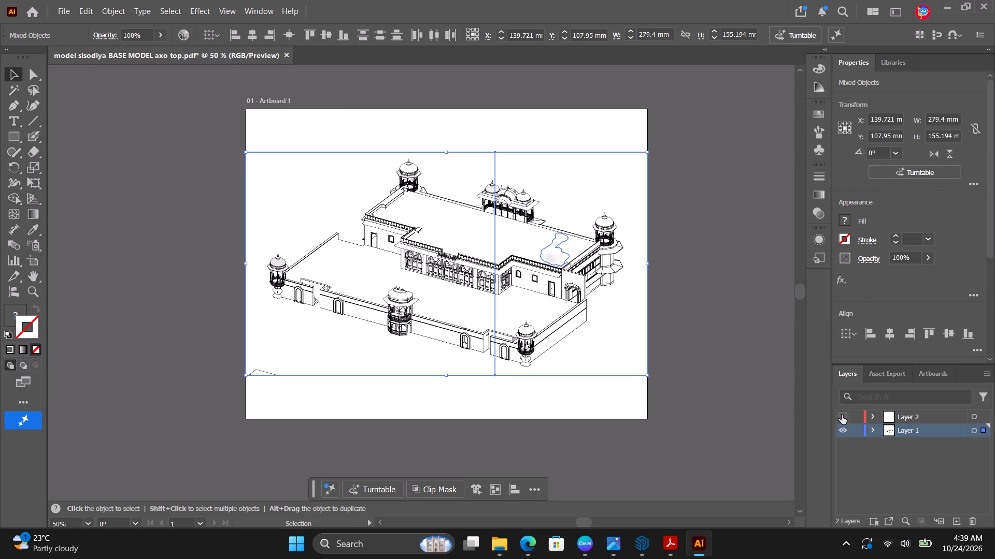
click(694, 320)
drag(735, 157, 303, 355)
click(722, 251)
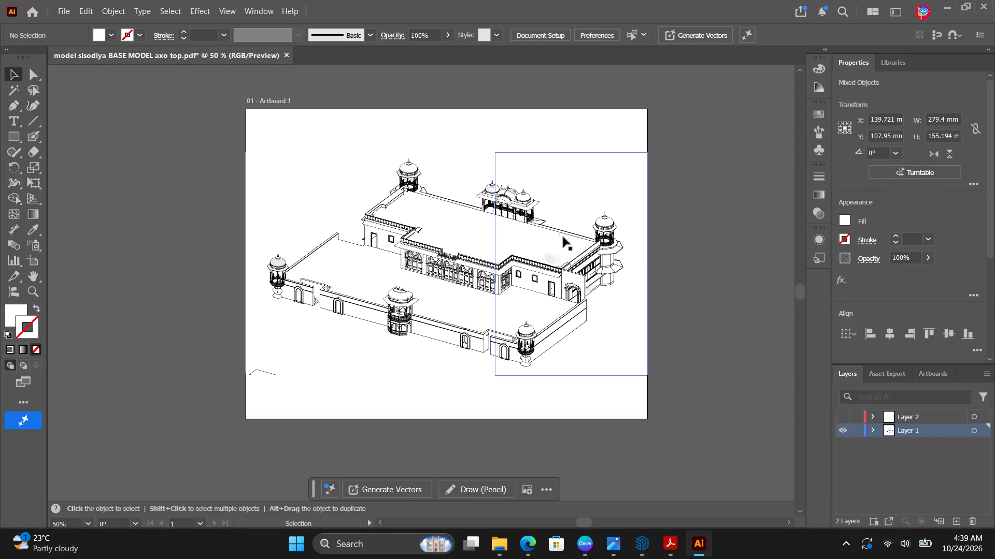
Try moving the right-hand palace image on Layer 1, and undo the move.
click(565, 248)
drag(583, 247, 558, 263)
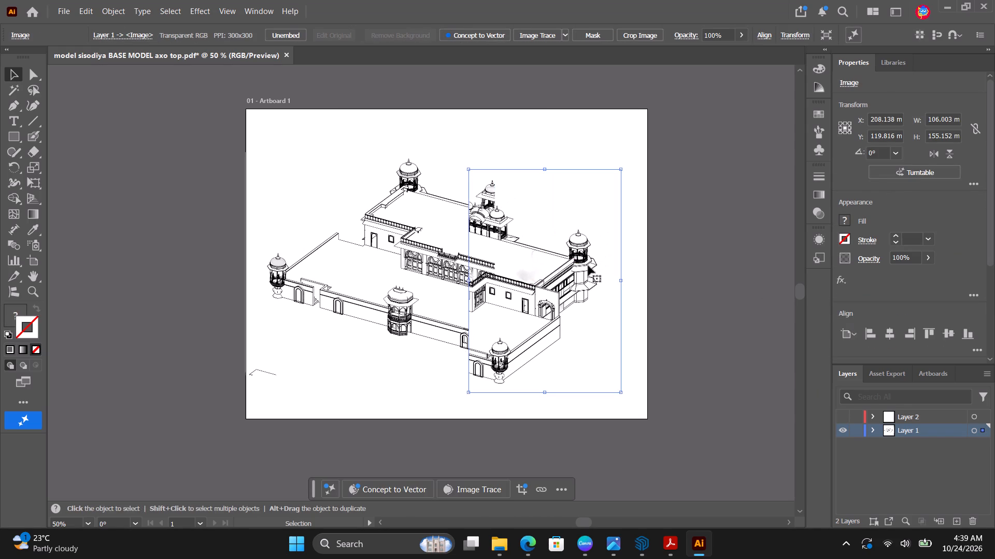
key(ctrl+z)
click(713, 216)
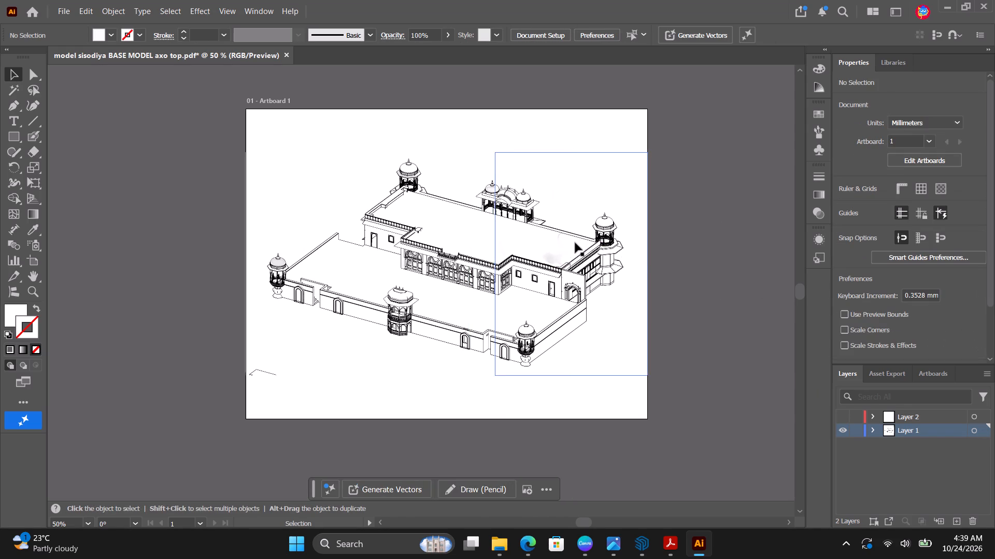
Inspect the grey smudge on the palace's right-hand roof and check which Layer 1 object it belongs to.
alt+scroll(575, 243, up, 4)
click(485, 283)
click(535, 215)
click(495, 230)
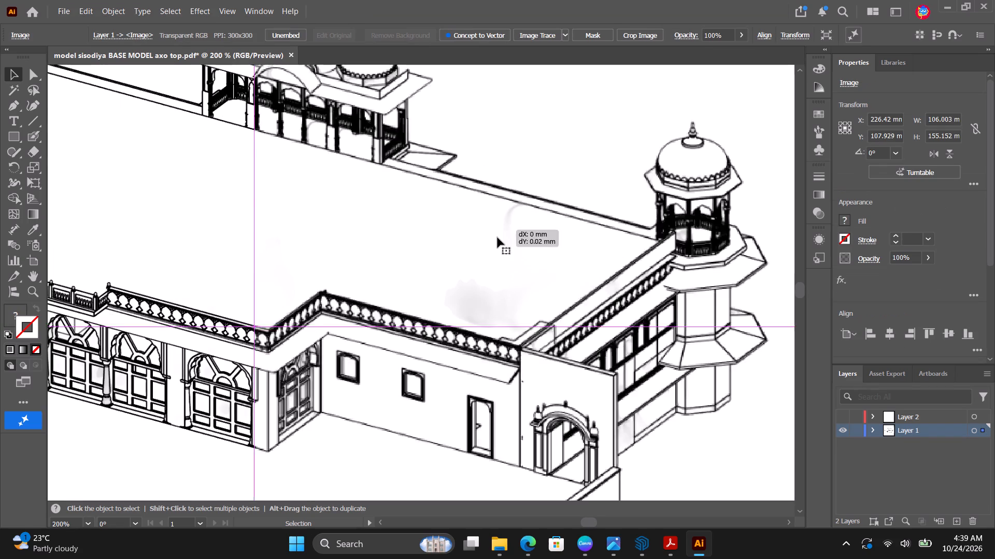
click(590, 285)
click(549, 278)
scroll(551, 271, down, 4)
alt+scroll(551, 271, down, 3)
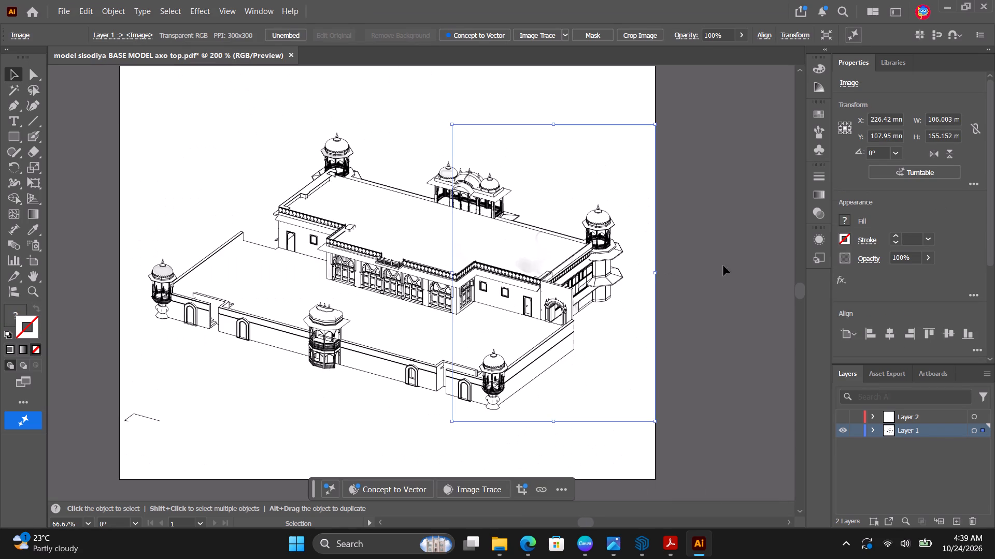
click(723, 266)
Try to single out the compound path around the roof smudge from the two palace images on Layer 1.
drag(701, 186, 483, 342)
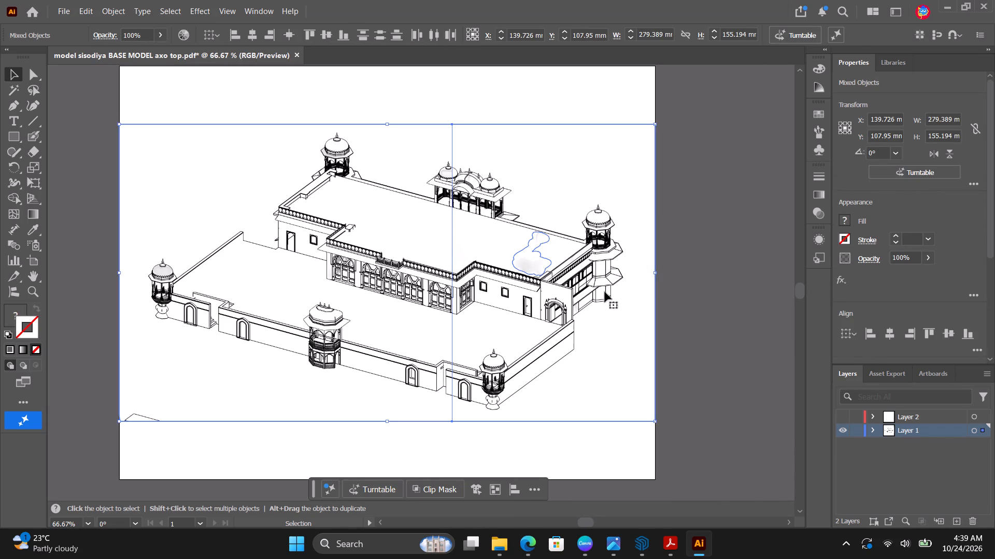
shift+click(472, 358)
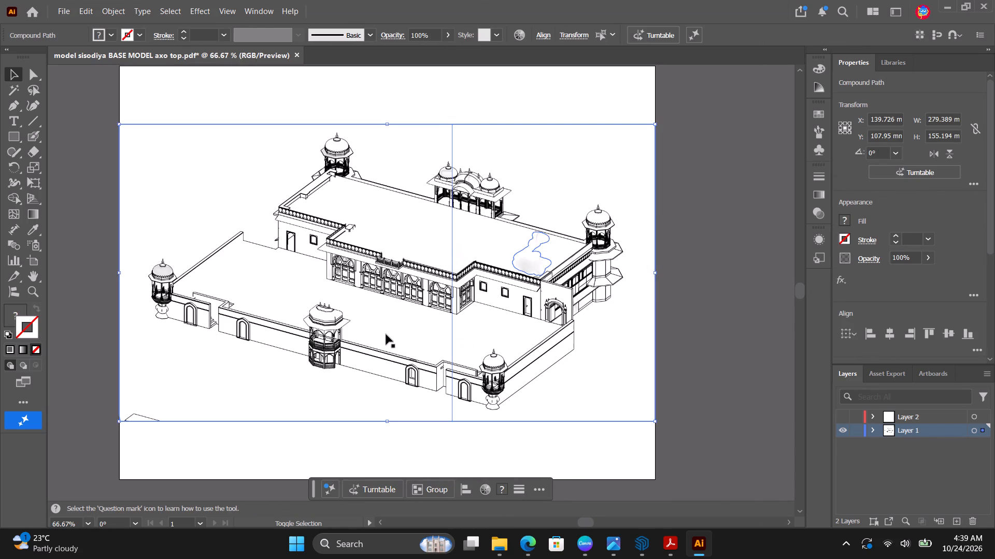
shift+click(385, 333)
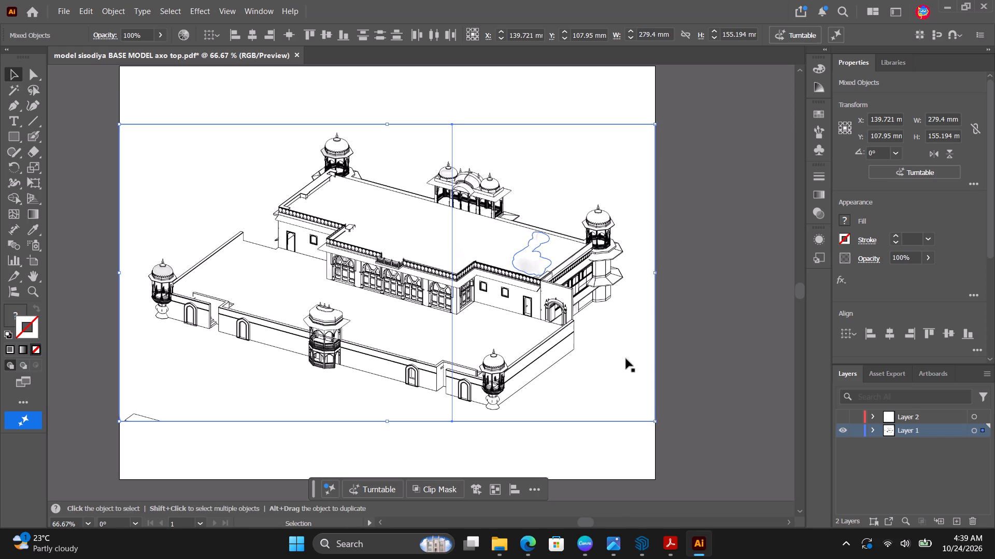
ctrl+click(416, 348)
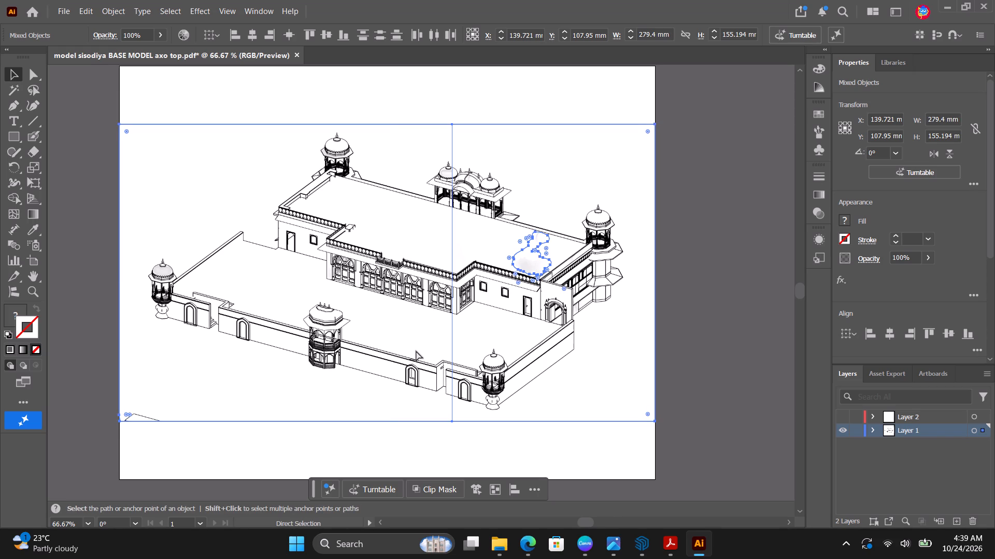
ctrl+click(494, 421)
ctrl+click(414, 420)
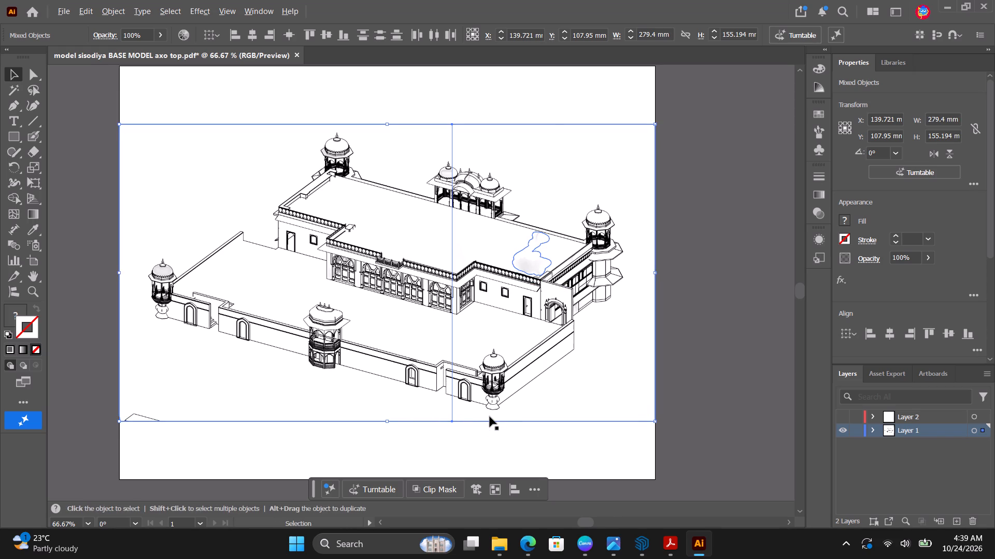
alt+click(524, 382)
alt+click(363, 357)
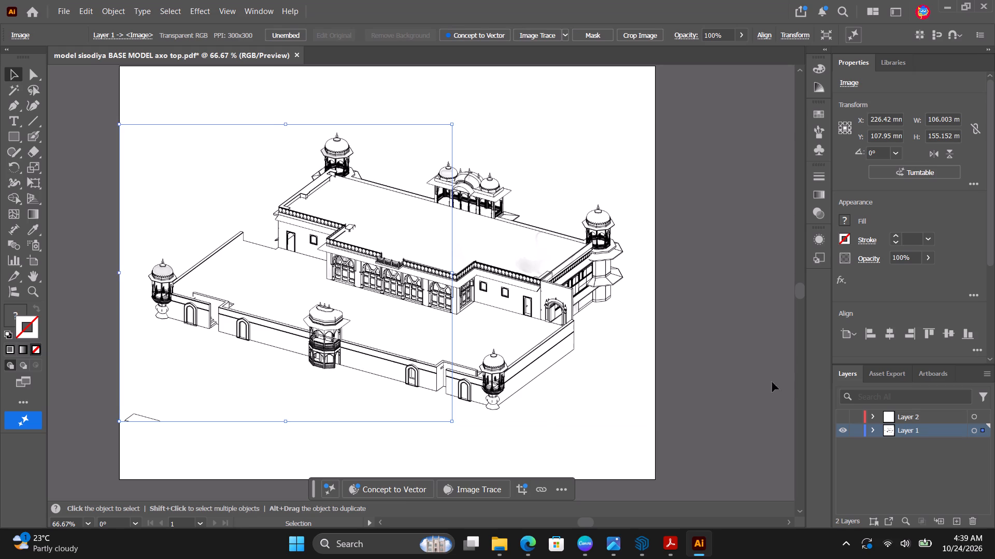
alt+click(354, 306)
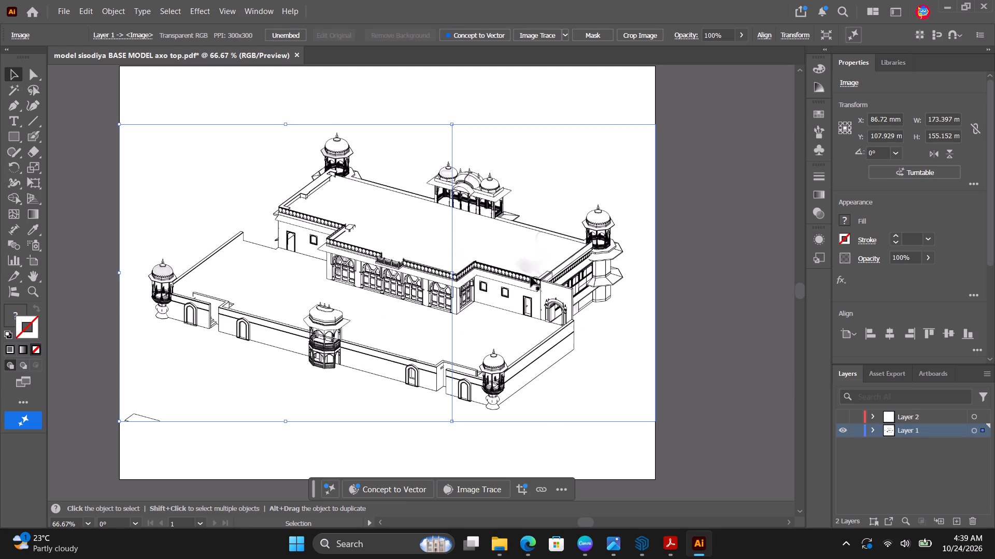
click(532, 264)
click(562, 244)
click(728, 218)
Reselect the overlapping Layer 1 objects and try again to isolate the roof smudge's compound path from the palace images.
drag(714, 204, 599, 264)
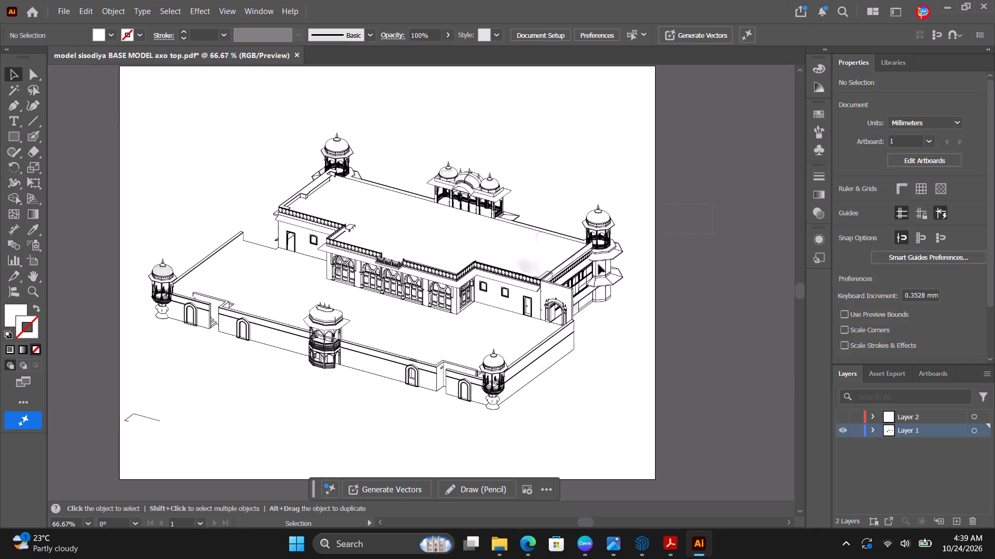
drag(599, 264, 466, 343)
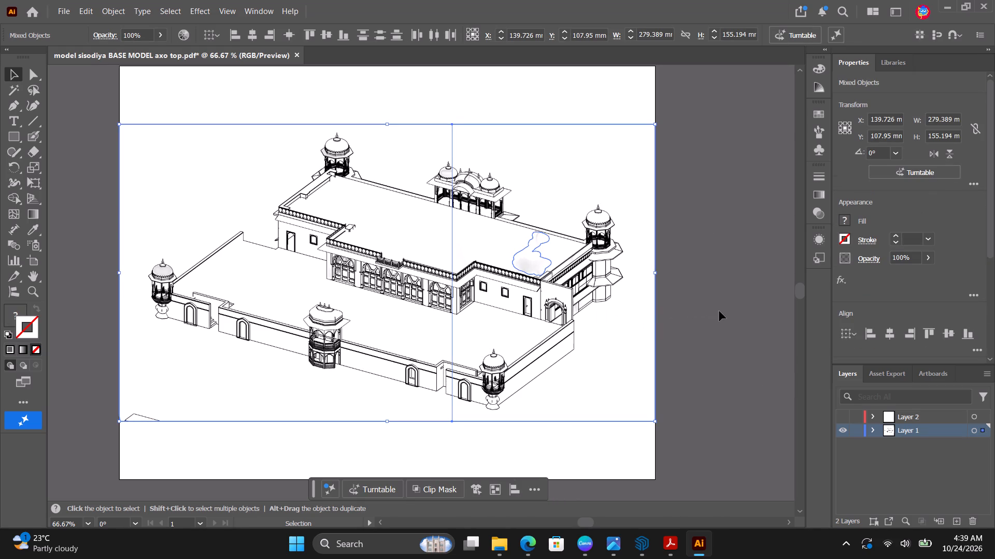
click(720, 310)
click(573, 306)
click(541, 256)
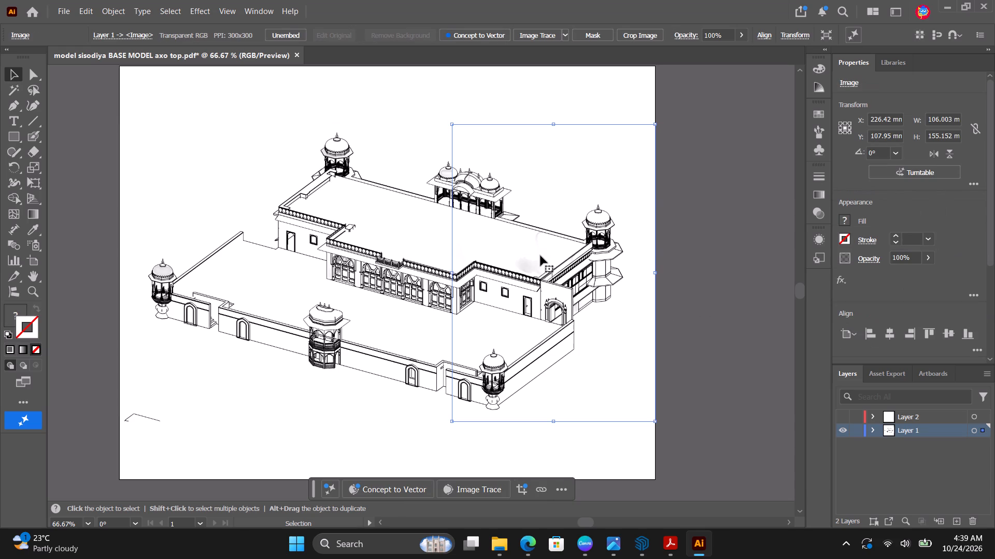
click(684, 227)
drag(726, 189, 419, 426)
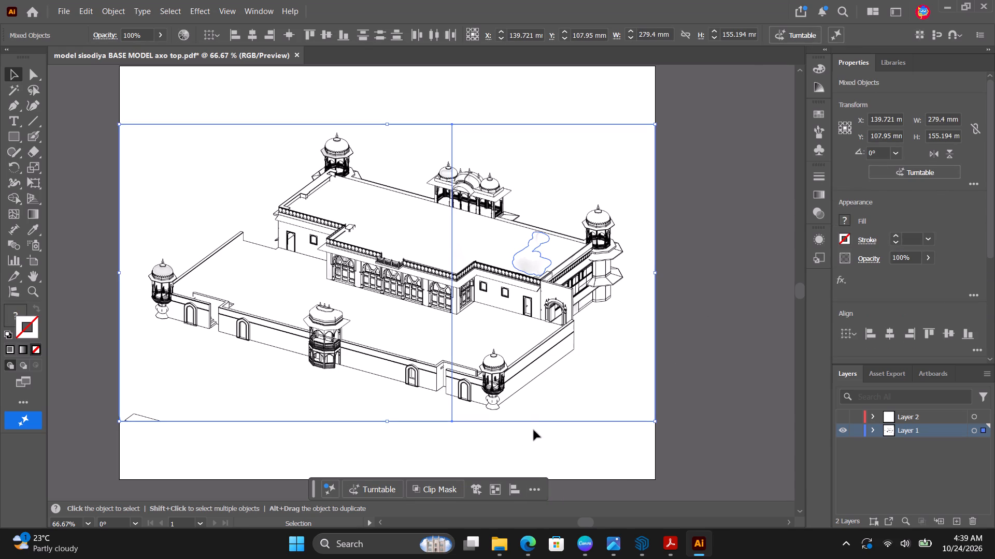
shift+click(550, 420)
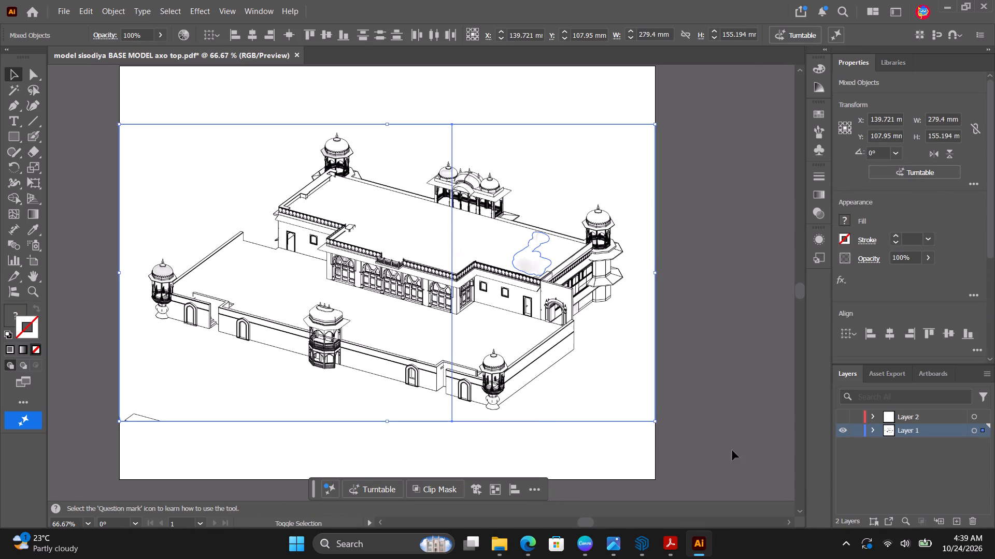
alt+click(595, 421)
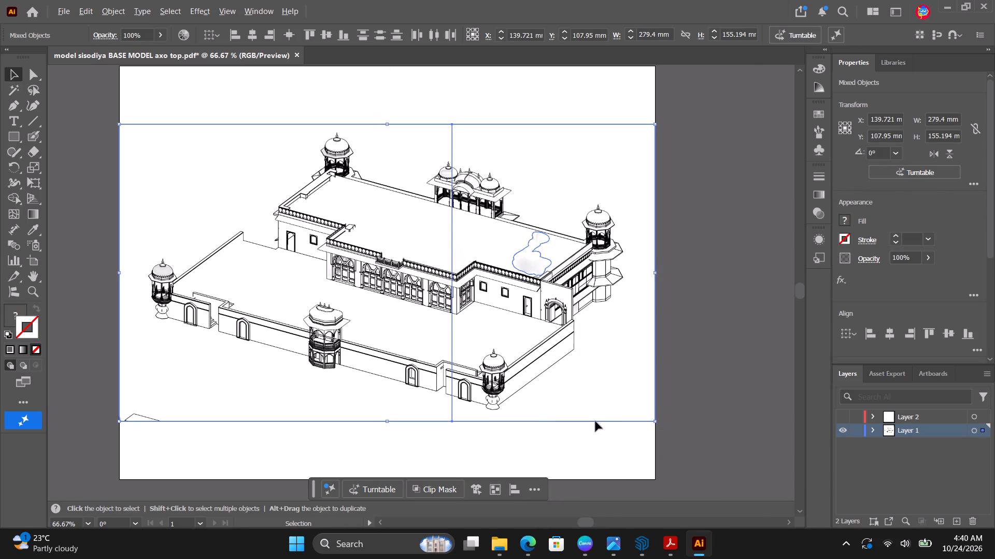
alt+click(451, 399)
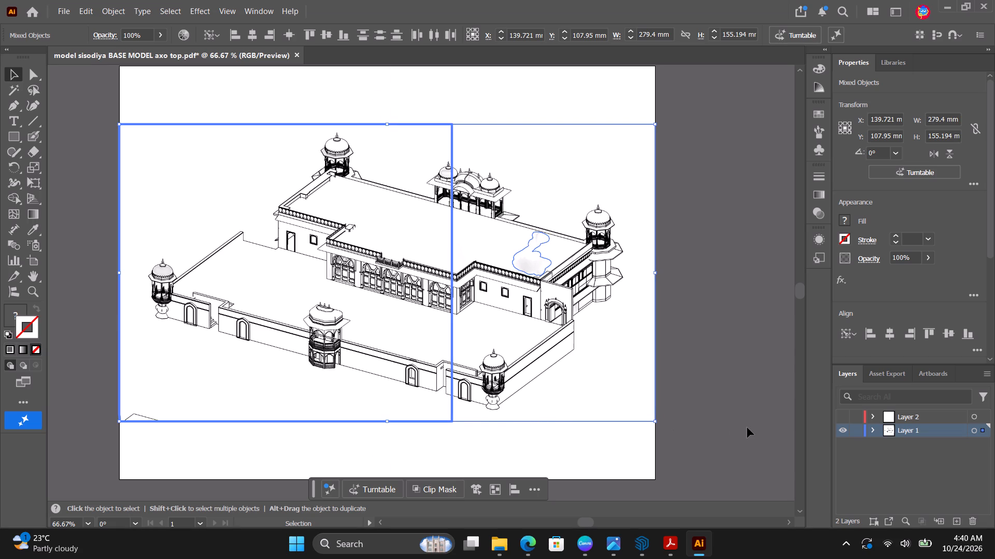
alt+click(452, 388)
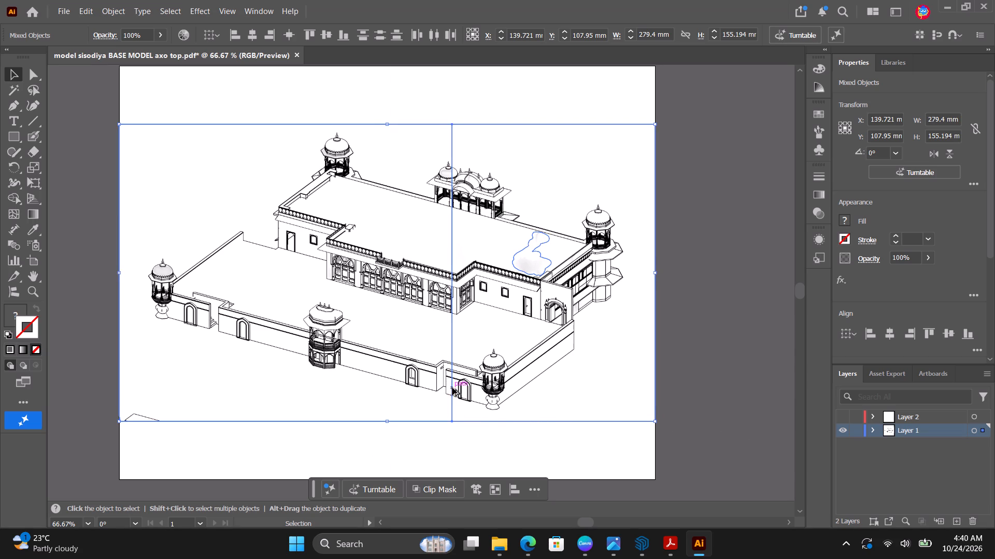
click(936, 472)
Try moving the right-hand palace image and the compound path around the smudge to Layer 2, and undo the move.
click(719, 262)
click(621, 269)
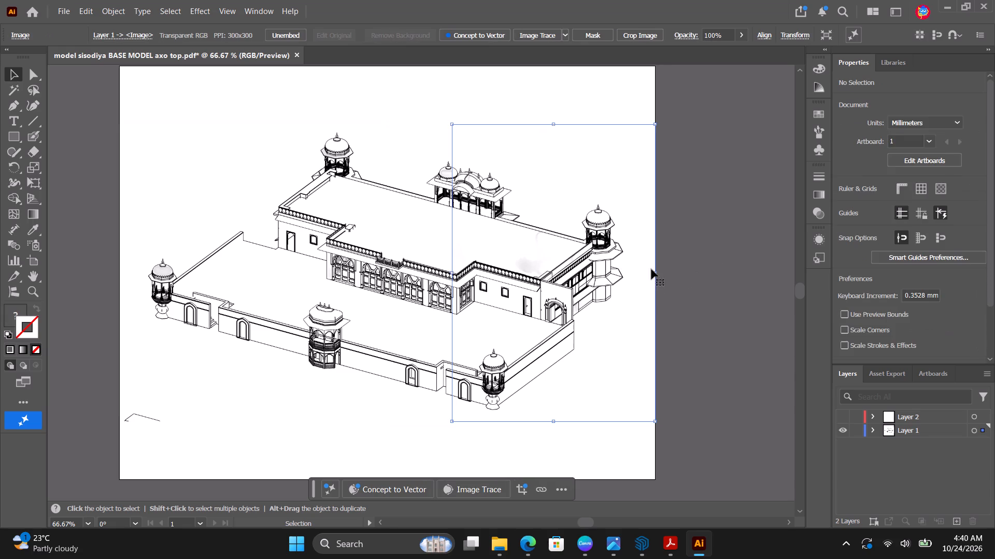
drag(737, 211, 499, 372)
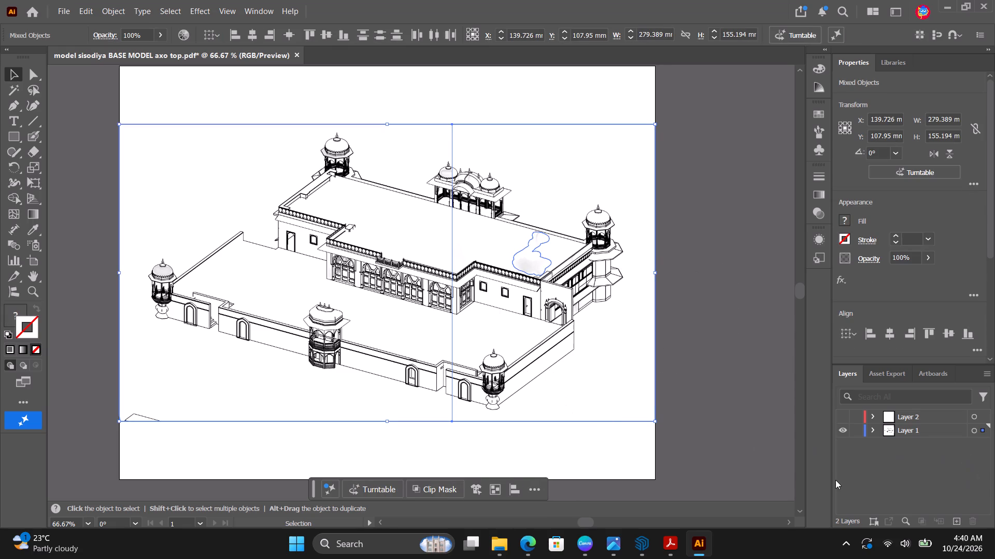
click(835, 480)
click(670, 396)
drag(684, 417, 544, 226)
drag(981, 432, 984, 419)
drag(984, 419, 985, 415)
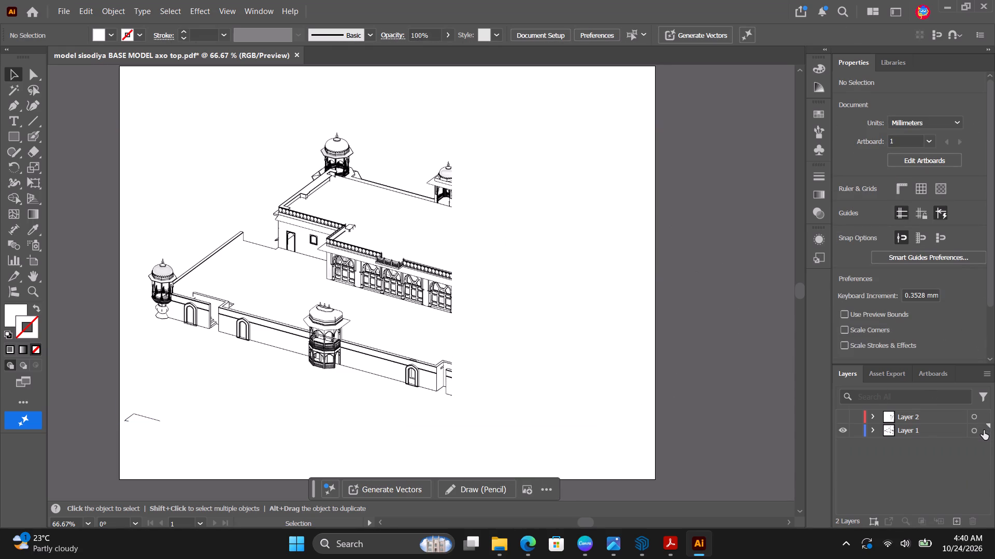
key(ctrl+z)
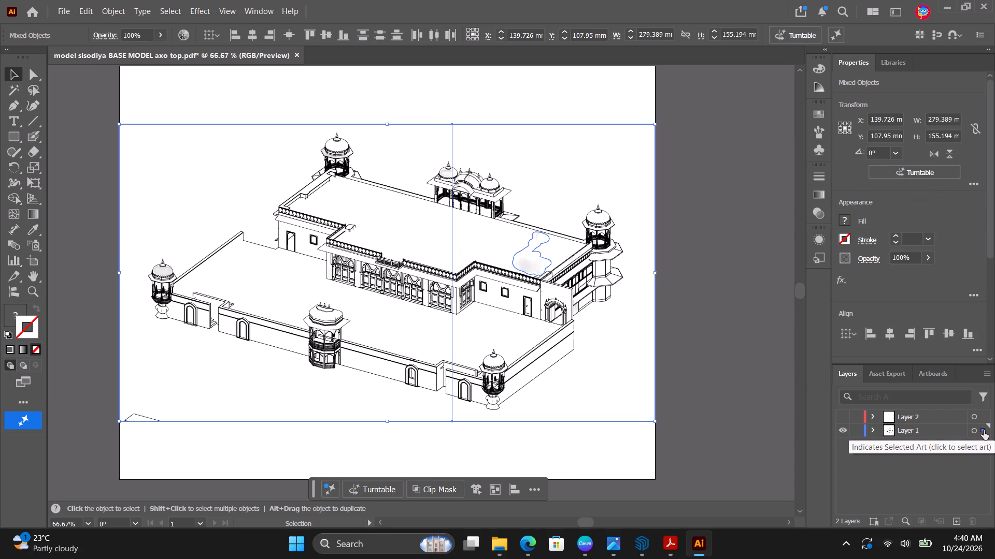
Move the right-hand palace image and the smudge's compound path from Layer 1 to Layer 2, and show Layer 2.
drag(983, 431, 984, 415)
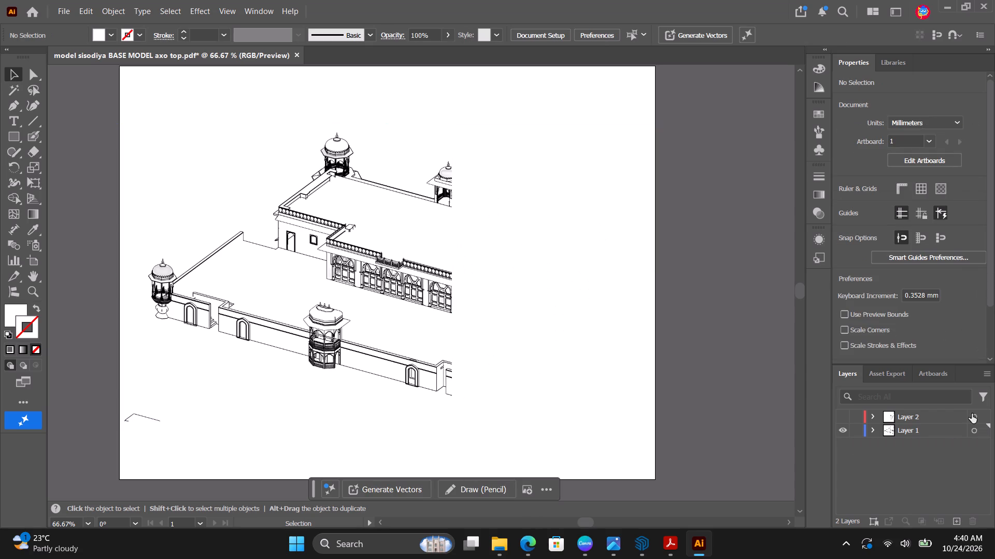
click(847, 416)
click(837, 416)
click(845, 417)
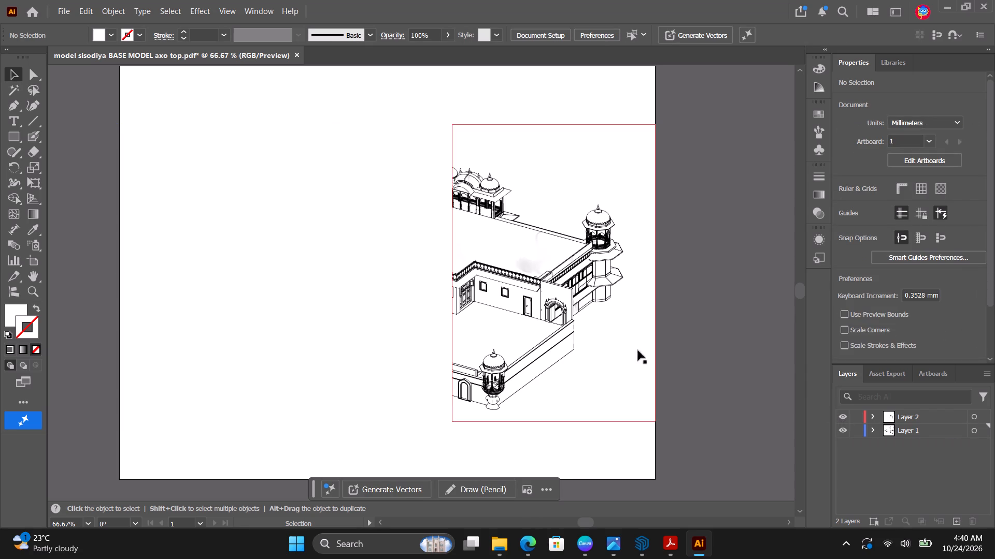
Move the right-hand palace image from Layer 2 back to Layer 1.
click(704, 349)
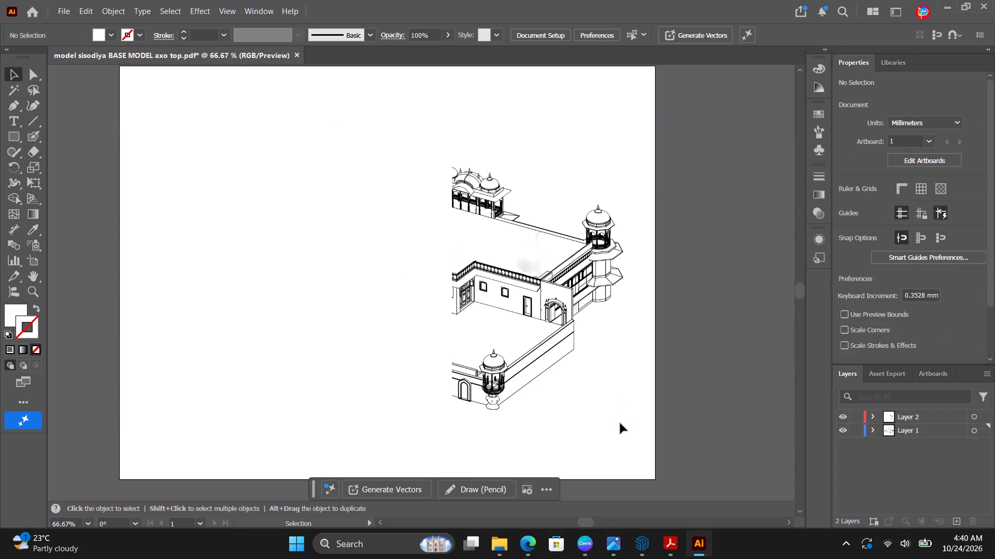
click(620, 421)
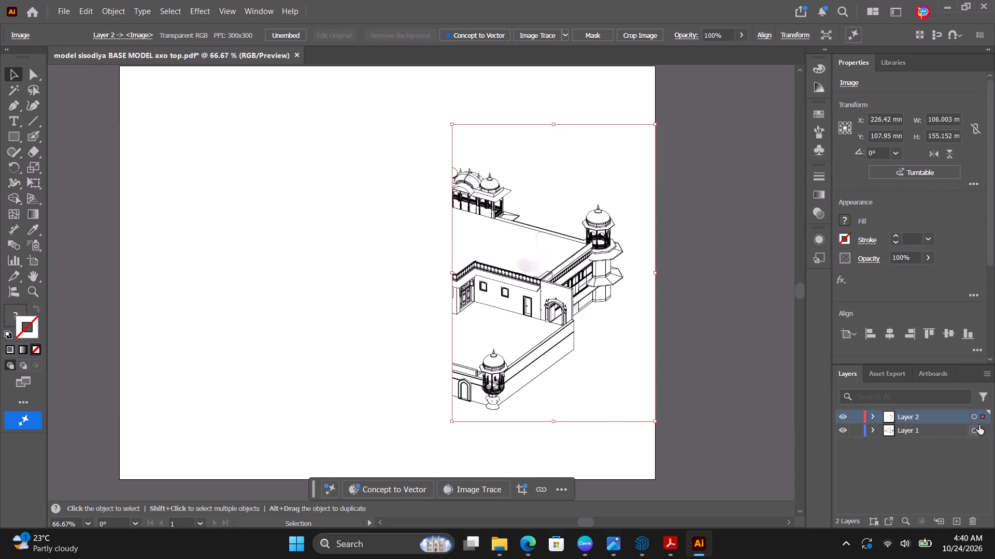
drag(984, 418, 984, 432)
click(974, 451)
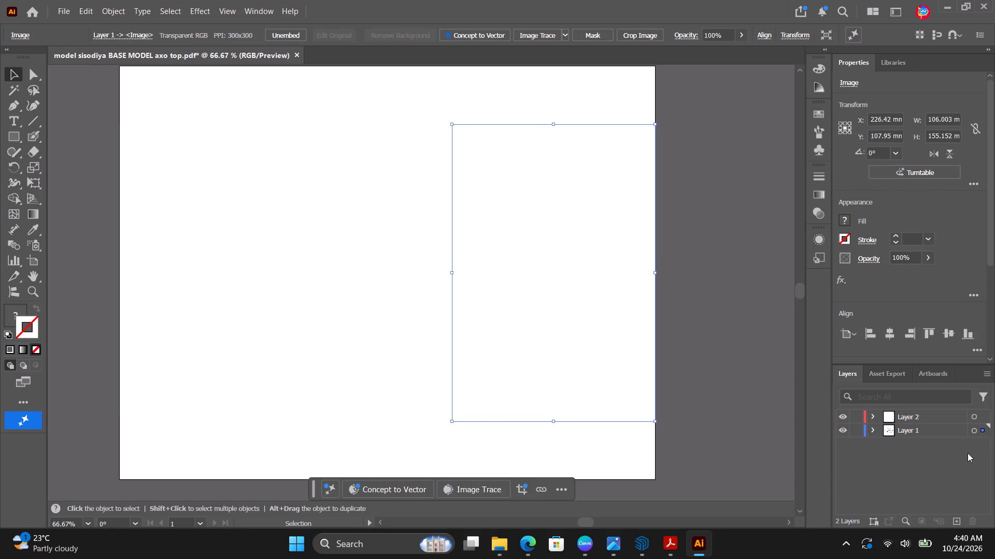
Toggle the visibility of Layer 1 and Layer 2 to compare the contents of each layer.
click(844, 430)
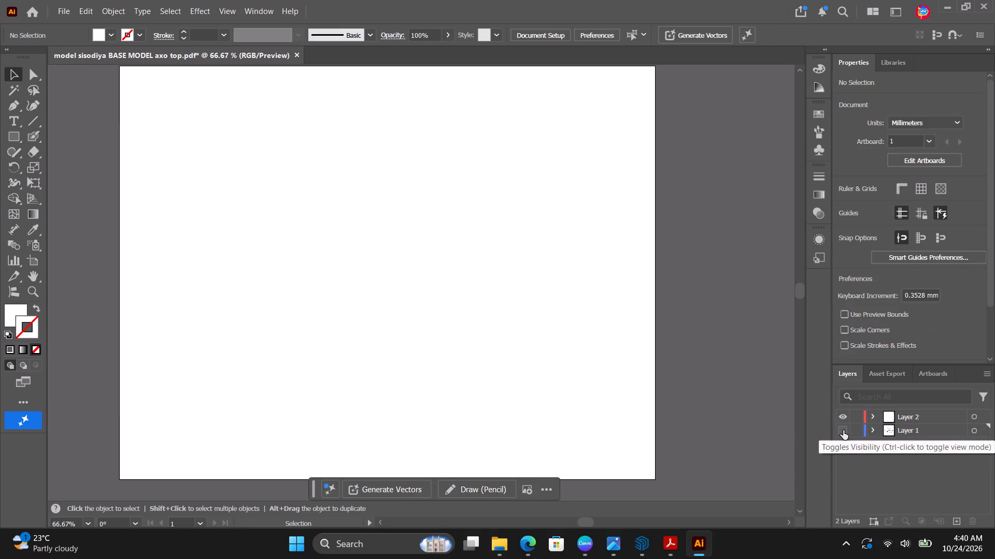
click(843, 430)
click(844, 419)
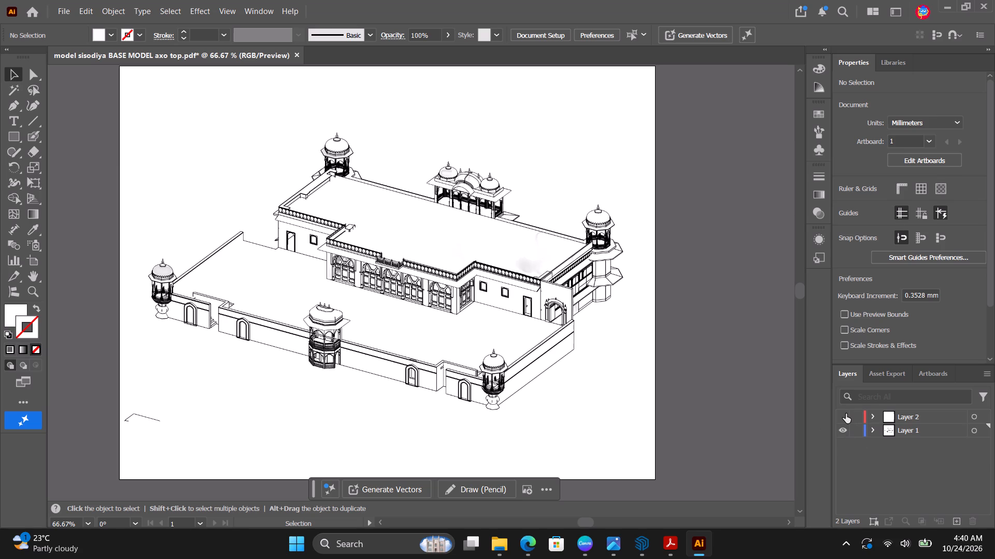
click(846, 414)
click(844, 416)
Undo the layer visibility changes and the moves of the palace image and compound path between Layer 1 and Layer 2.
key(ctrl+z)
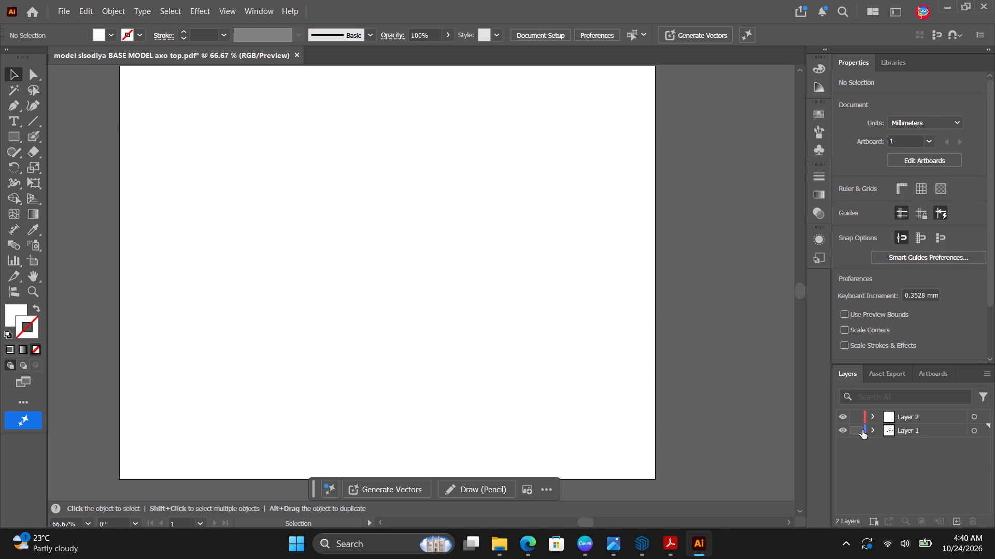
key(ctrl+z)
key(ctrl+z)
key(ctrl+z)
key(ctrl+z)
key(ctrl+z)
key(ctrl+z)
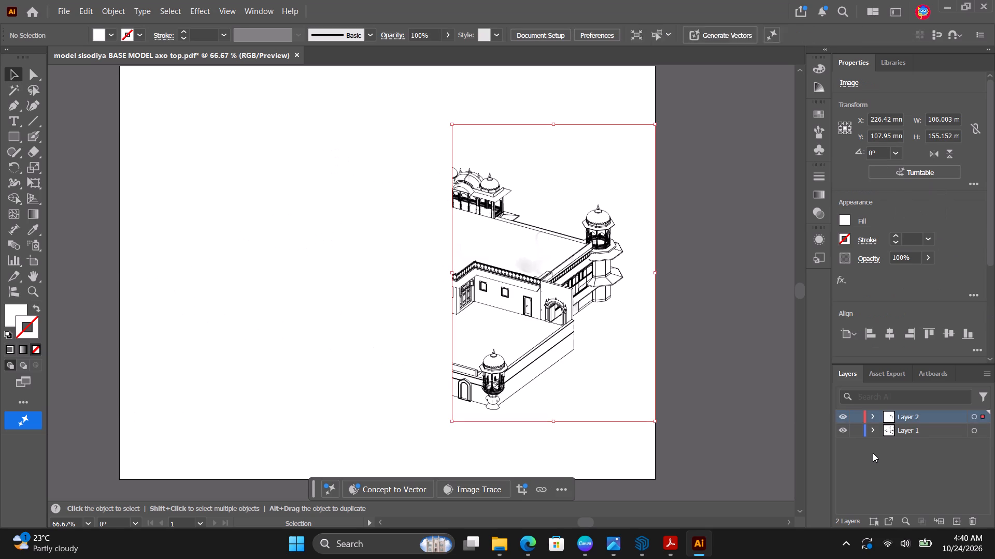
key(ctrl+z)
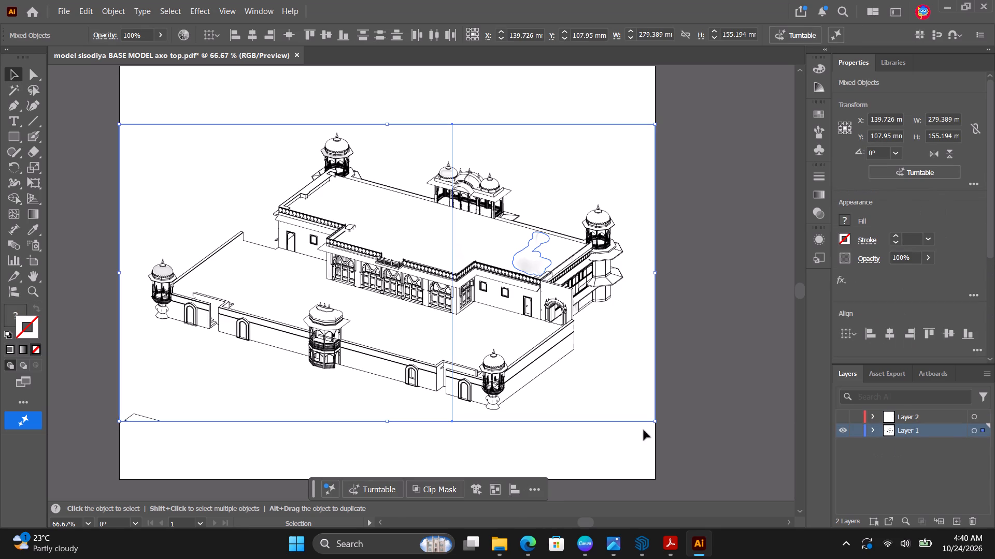
Clear the selection and show Layer 2 again.
click(695, 412)
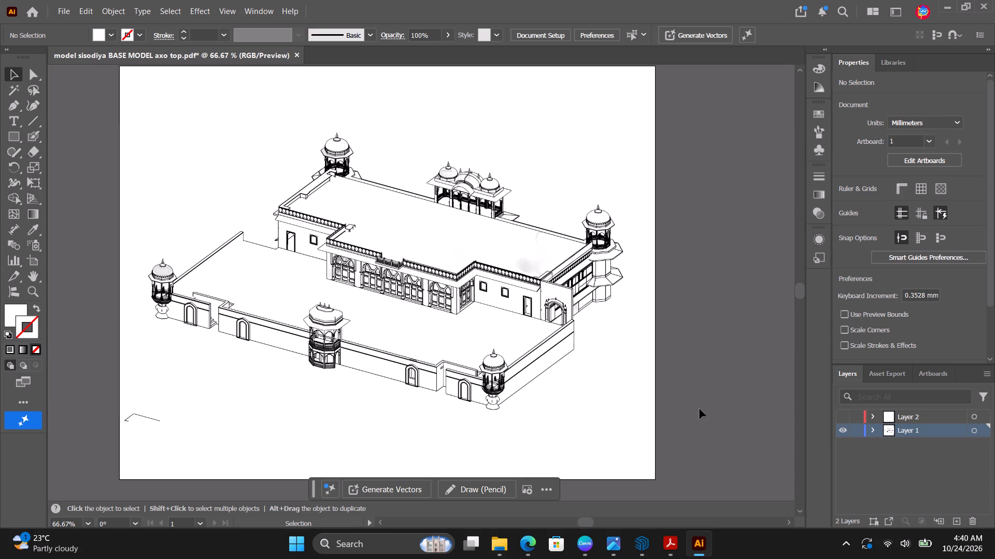
click(841, 421)
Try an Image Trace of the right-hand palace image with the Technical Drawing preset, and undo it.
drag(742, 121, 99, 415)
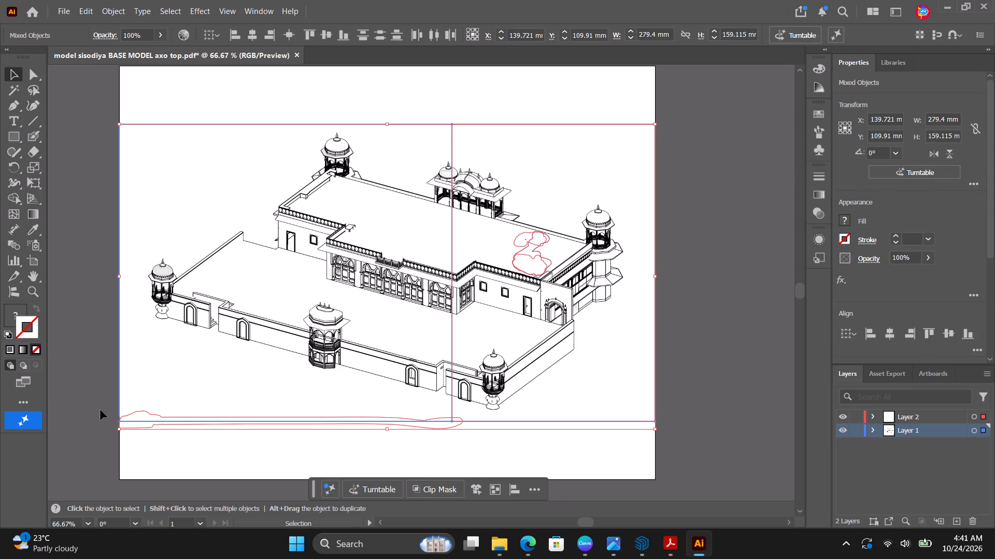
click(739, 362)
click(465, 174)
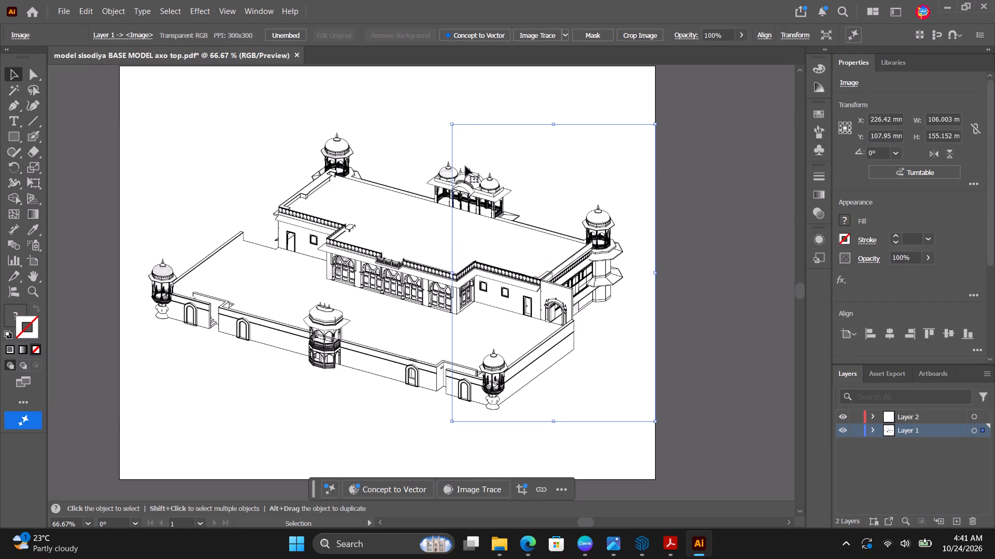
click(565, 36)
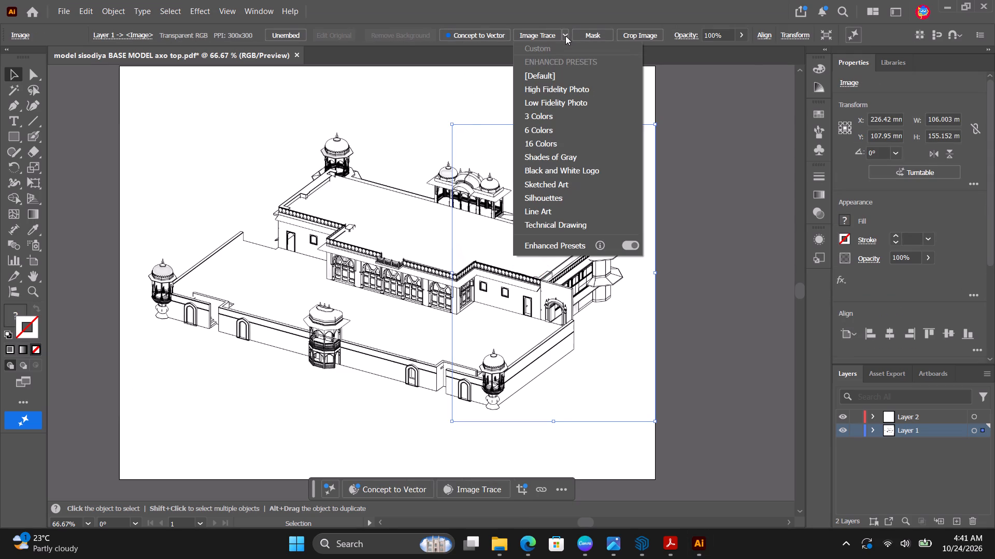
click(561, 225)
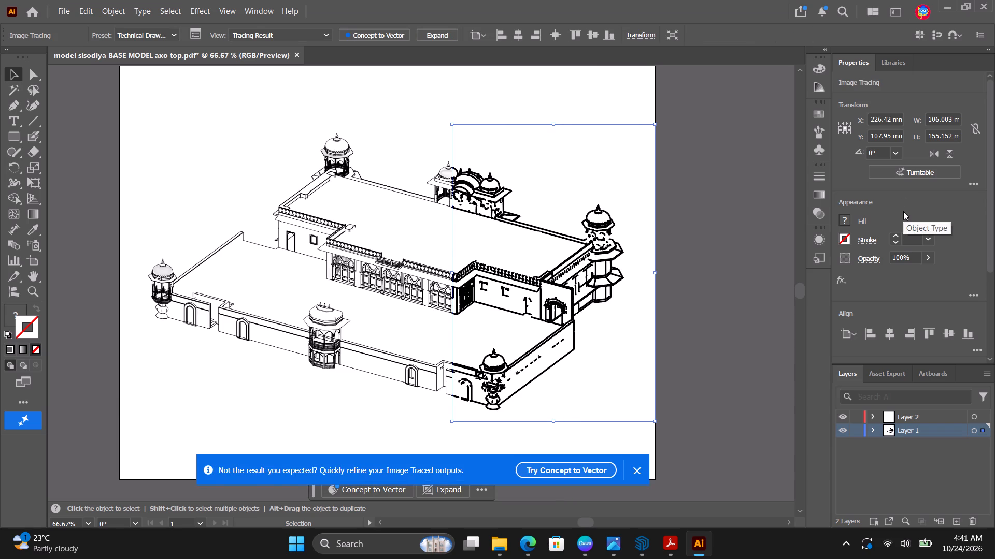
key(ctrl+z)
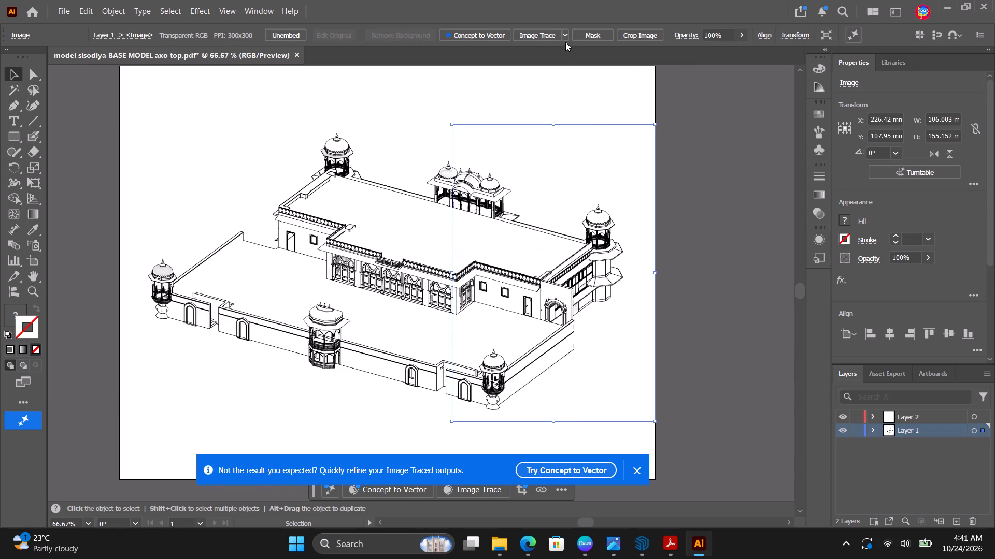
Image Trace the right-hand palace image with the default preset and deselect it.
click(567, 37)
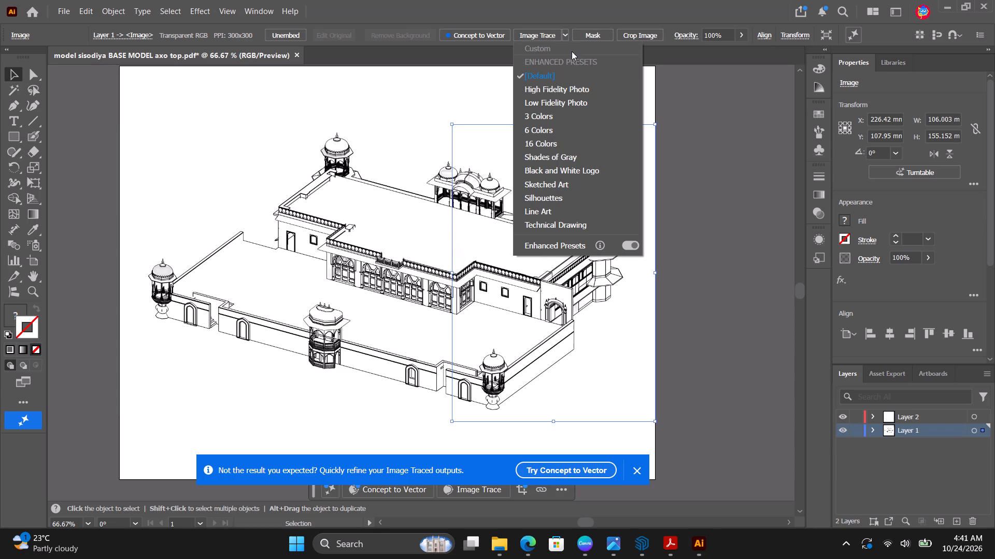
click(534, 33)
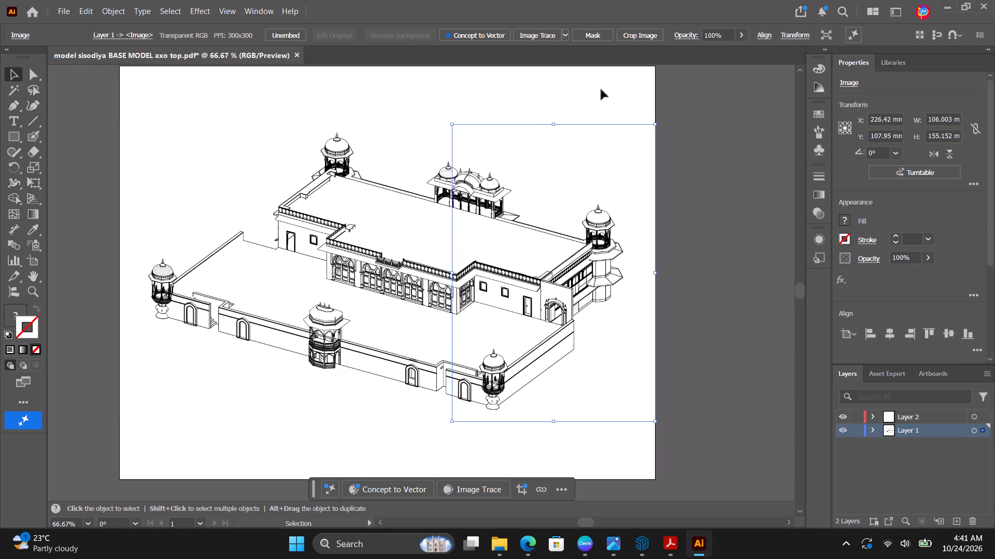
click(538, 39)
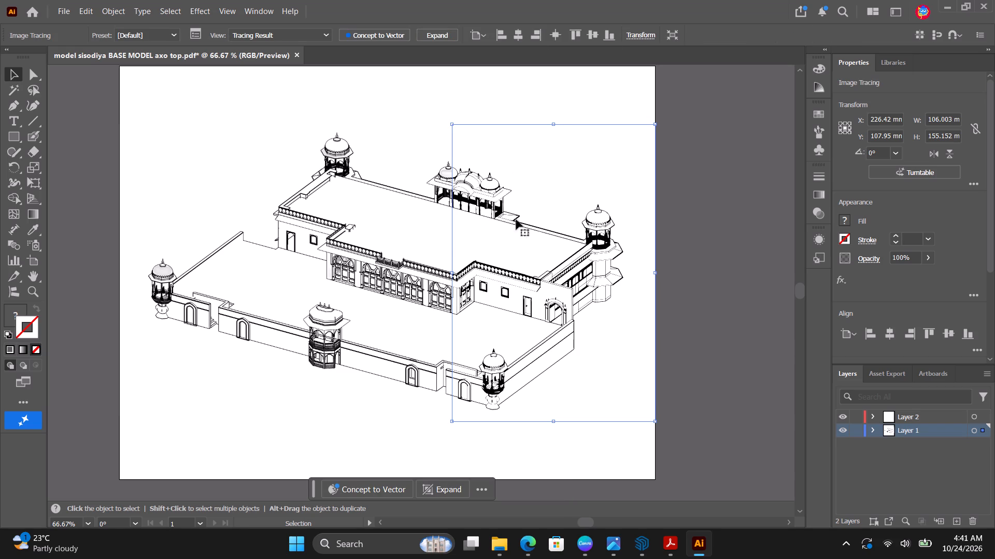
click(702, 189)
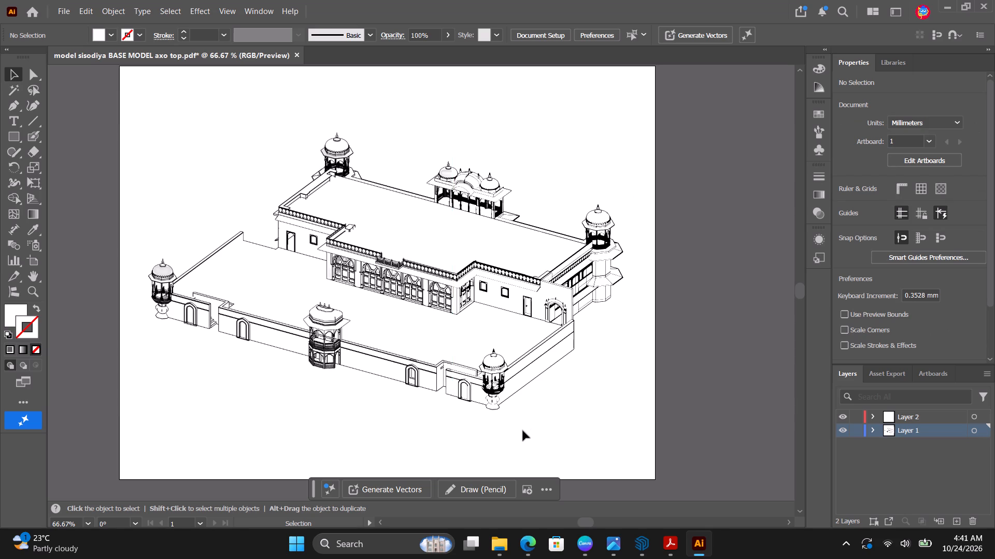
Image Trace the left-hand palace image with the default preset, continuing despite its large size, and deselect it.
alt+scroll(523, 431, up, 2)
alt+scroll(475, 318, up, 3)
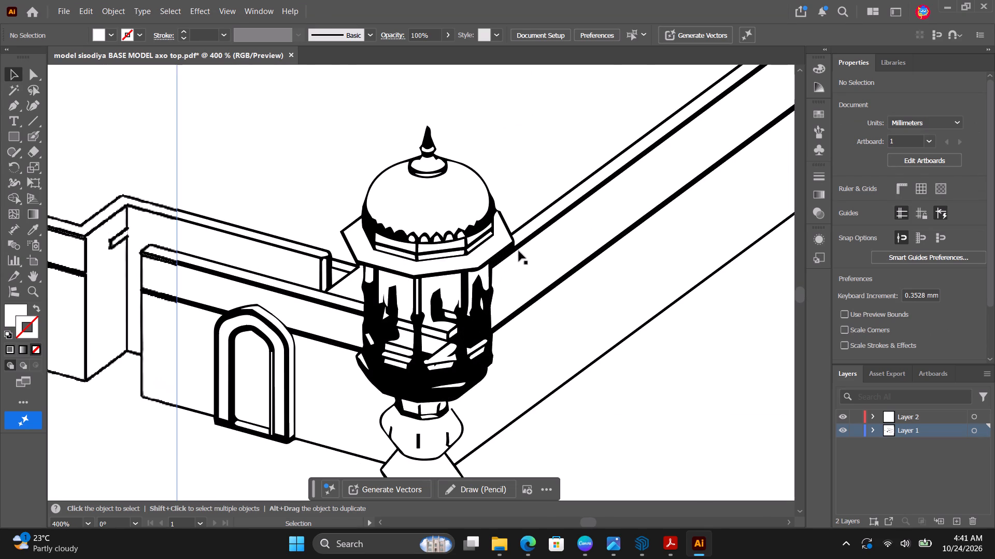
alt+scroll(519, 251, down, 7)
alt+scroll(525, 231, up, 3)
alt+scroll(525, 231, down, 1)
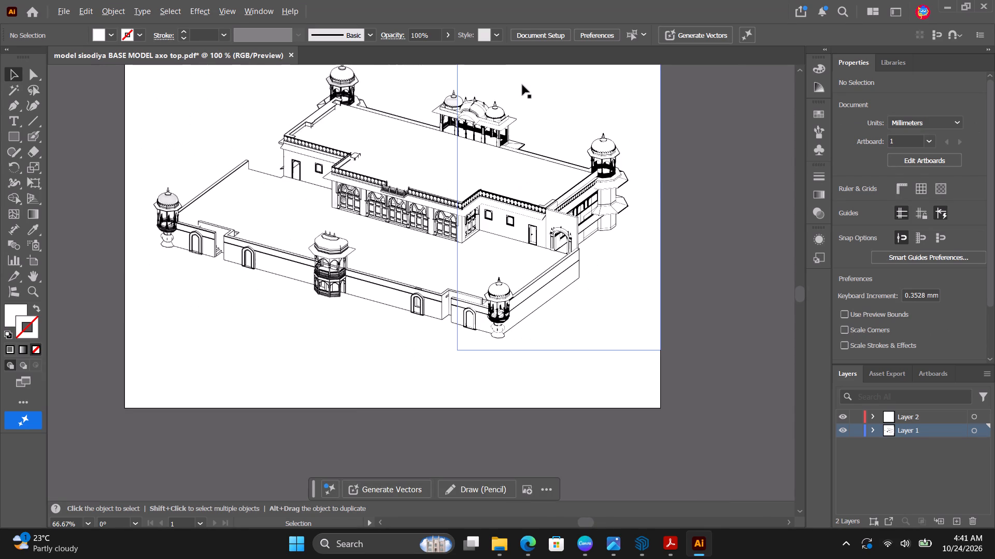
alt+scroll(517, 92, up, 1)
alt+scroll(517, 92, down, 1)
click(370, 178)
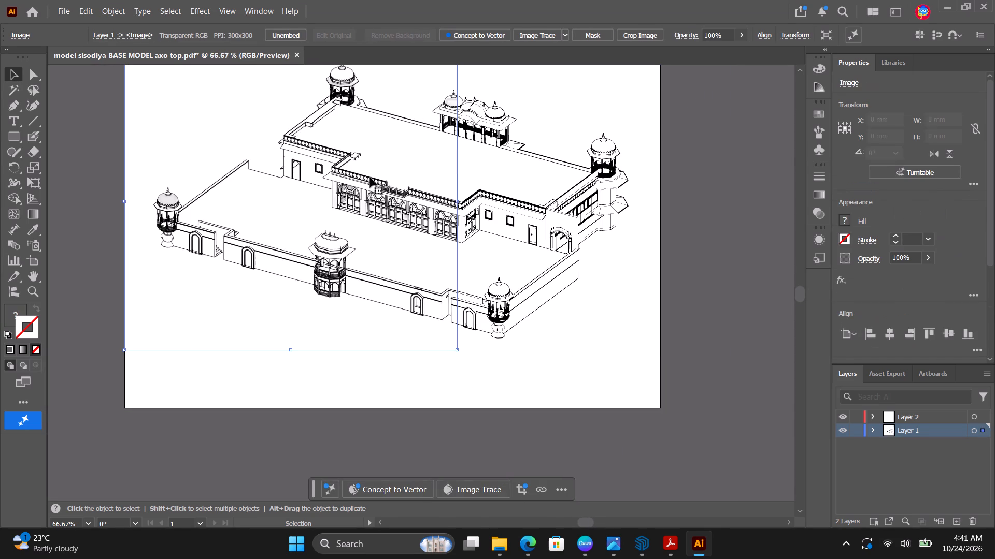
click(542, 37)
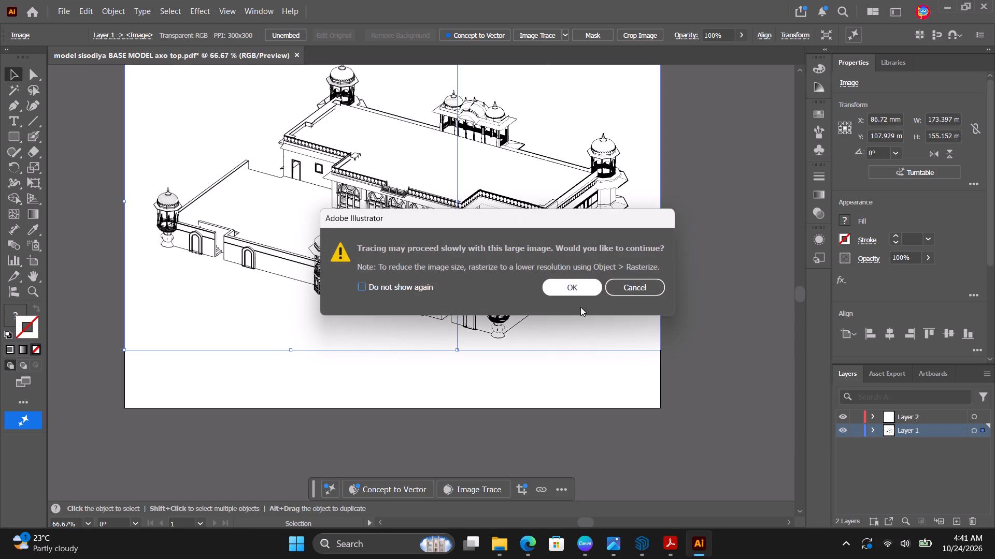
click(576, 283)
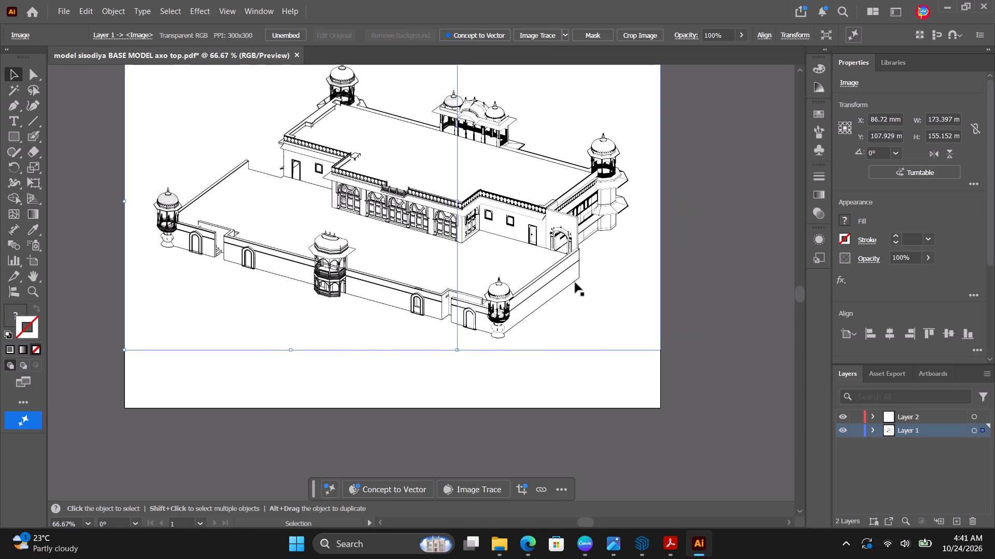
scroll(575, 283, up, 2)
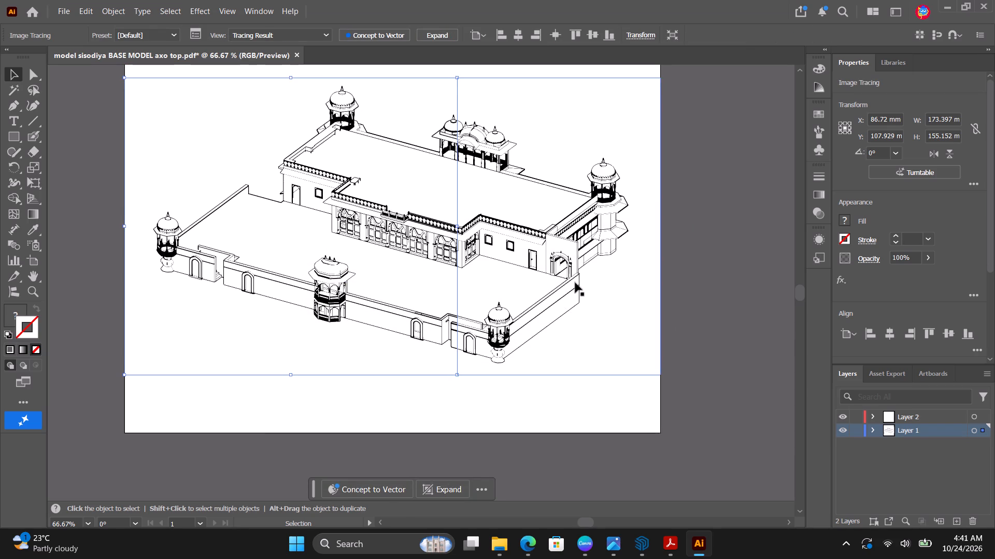
scroll(575, 283, up, 1)
click(640, 461)
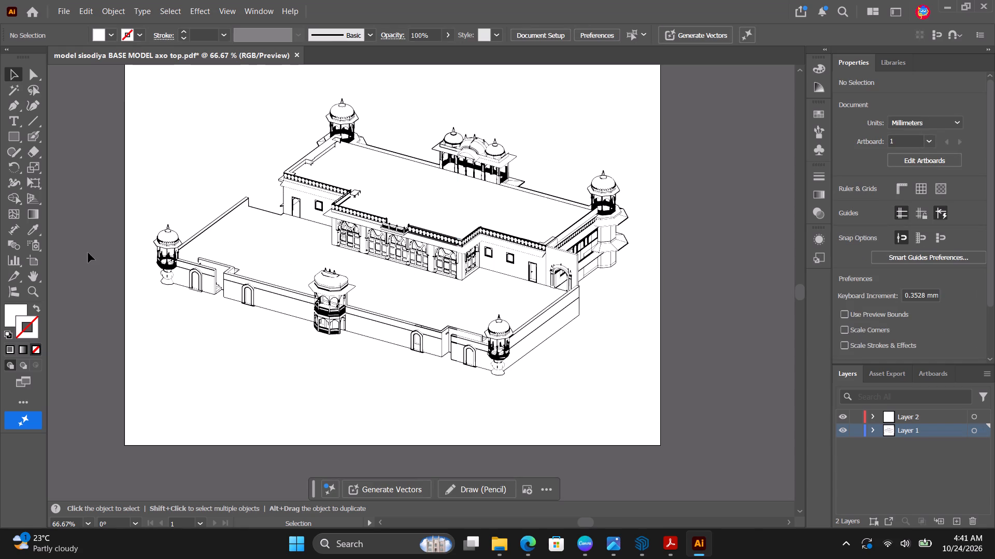
Set the fill of the left-hand palace tracing to the recent yellow colour.
click(187, 266)
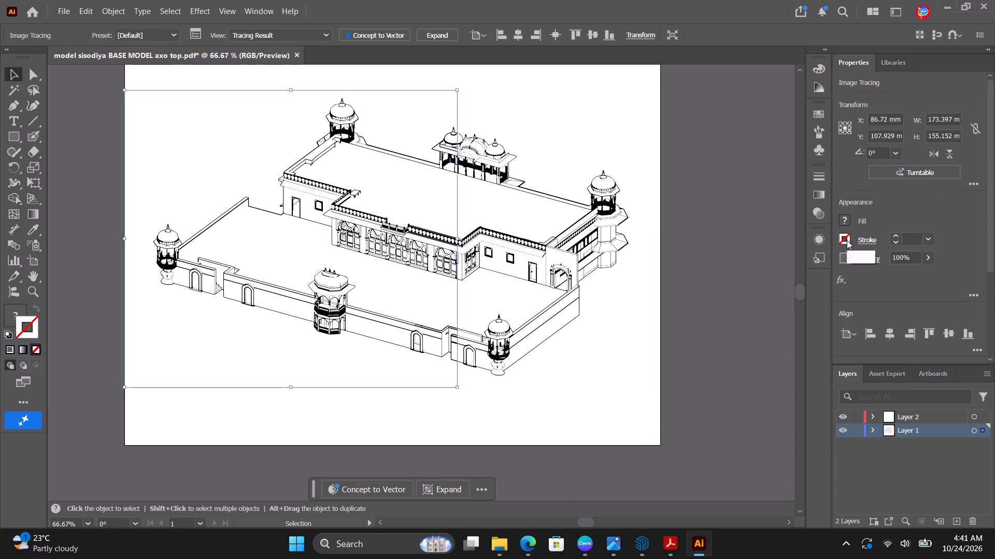
click(845, 219)
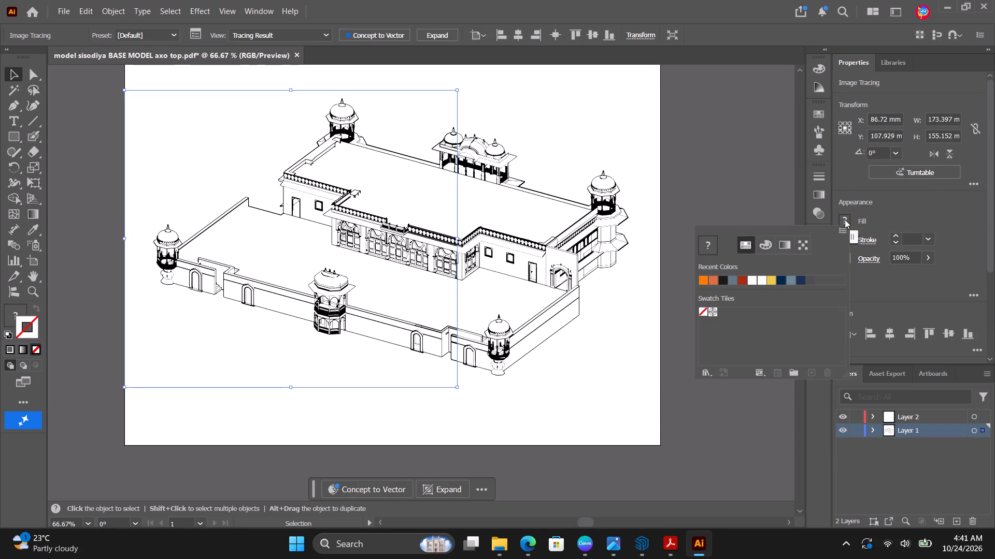
click(775, 282)
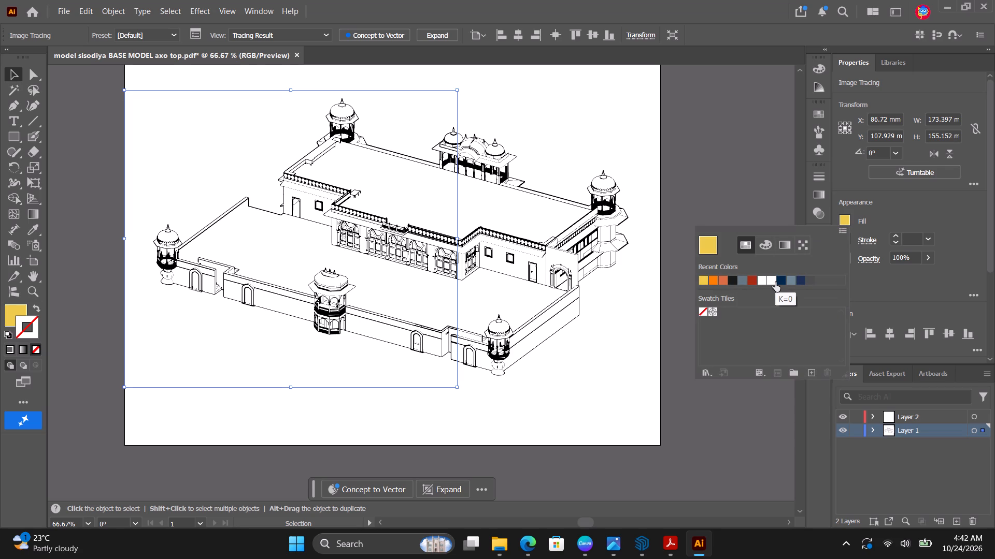
click(745, 407)
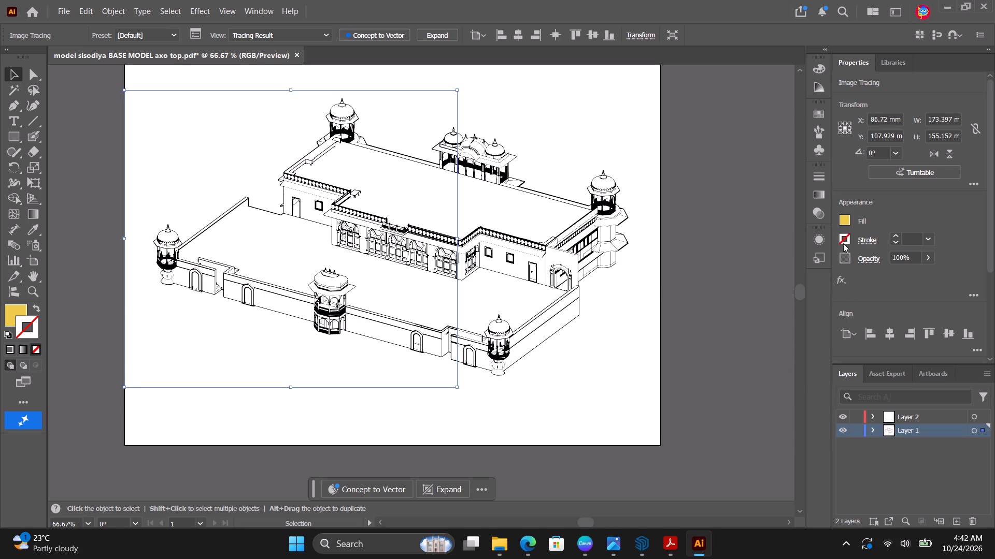
Apply the same recent yellow as the stroke colour of the left-hand palace tracing, and check the artwork by selecting everything.
click(384, 150)
click(350, 130)
click(846, 233)
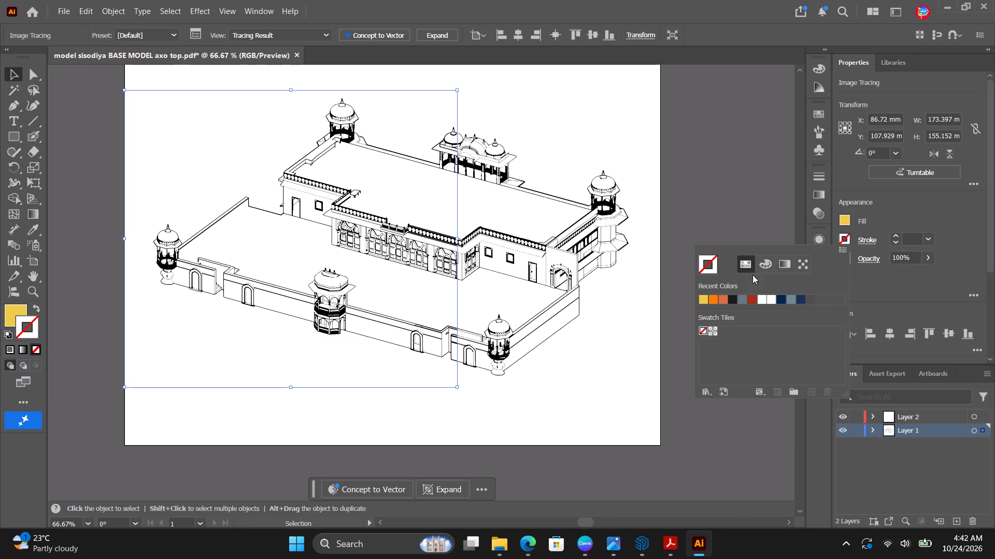
click(708, 299)
click(703, 302)
click(649, 272)
click(716, 330)
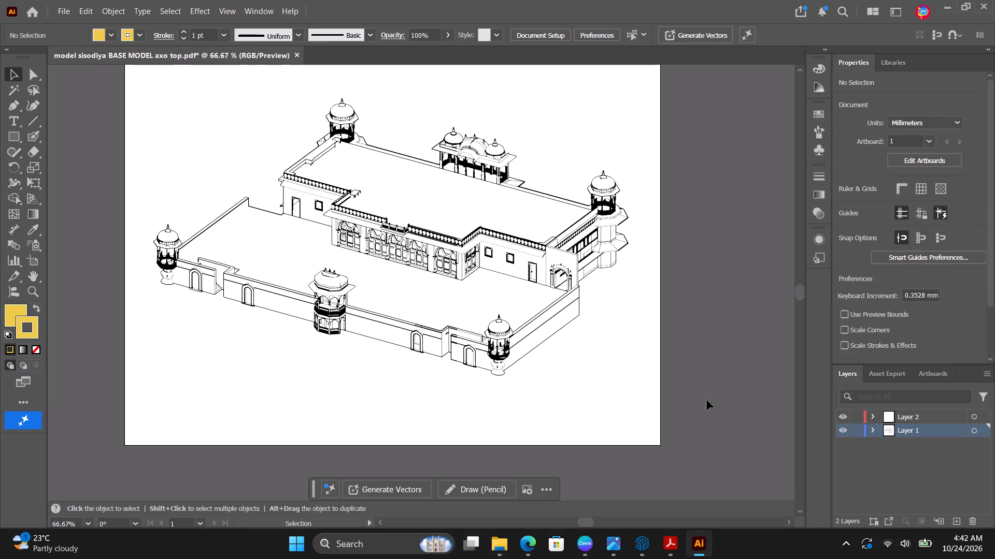
drag(625, 409, 183, 133)
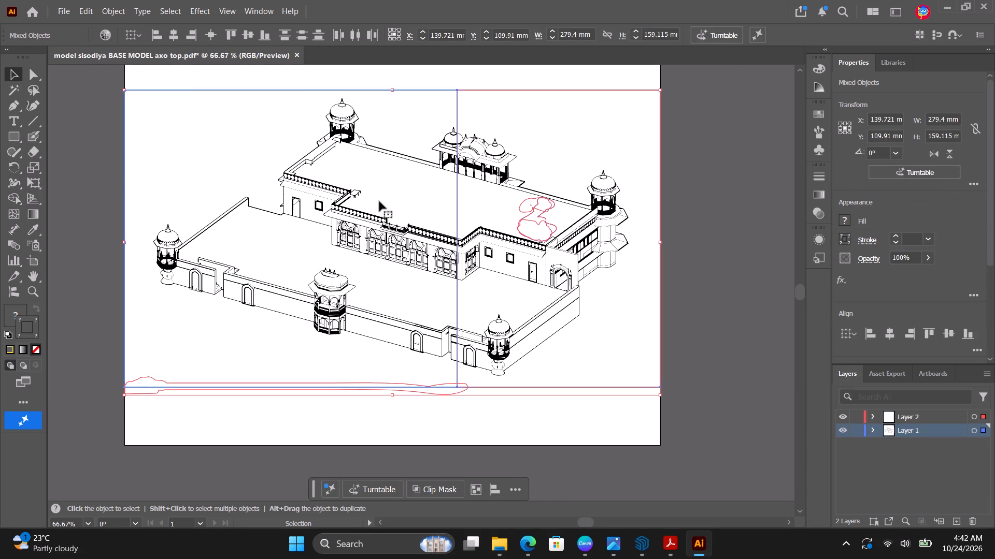
click(723, 286)
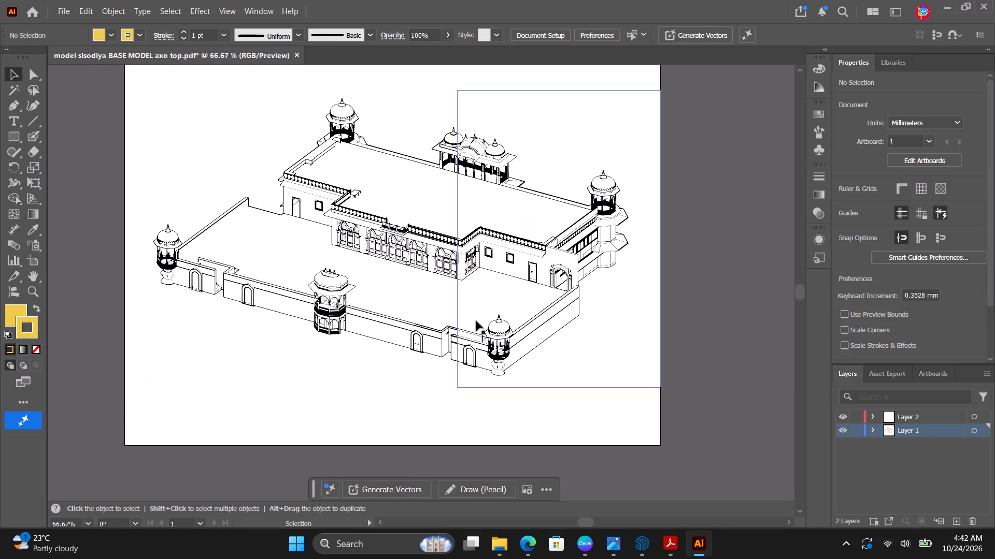
Raise the stroke weight of the left-hand palace tracing to 5 pt, keeping its stroke yellow.
click(338, 301)
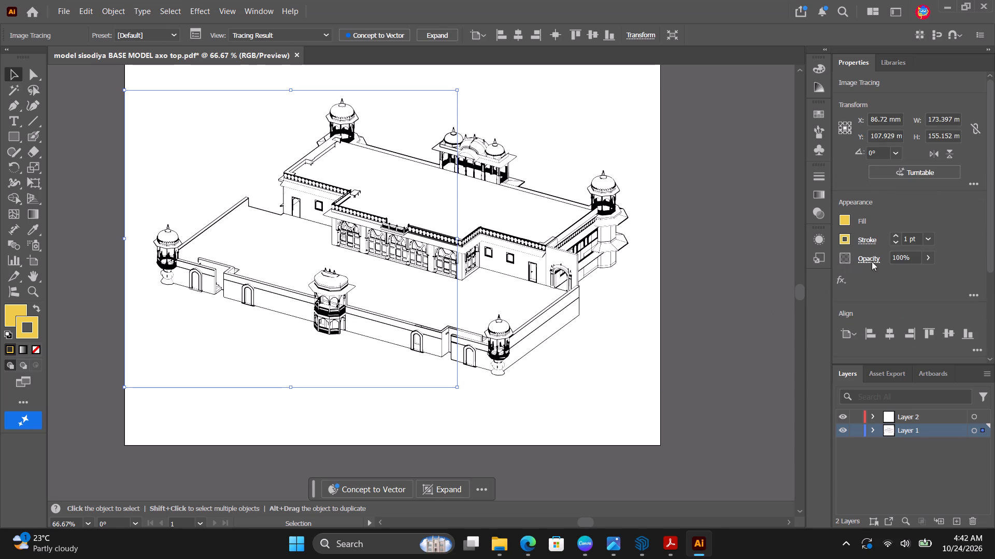
click(899, 236)
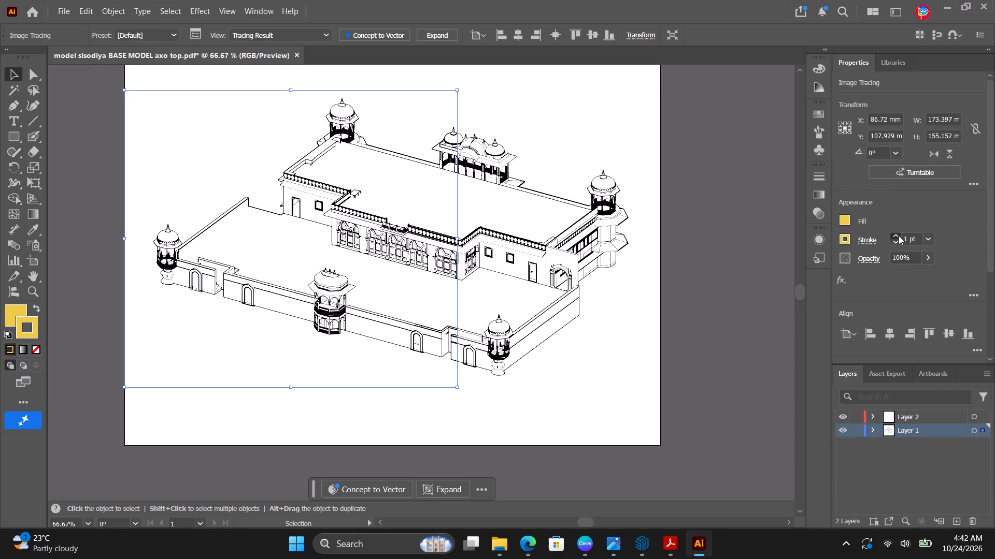
triple_click(899, 236)
click(846, 240)
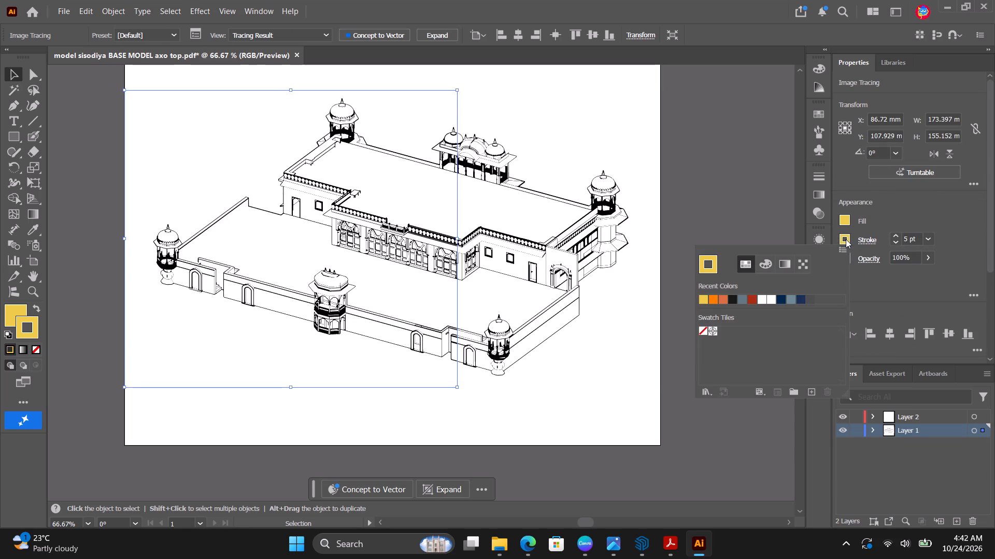
click(702, 265)
click(372, 219)
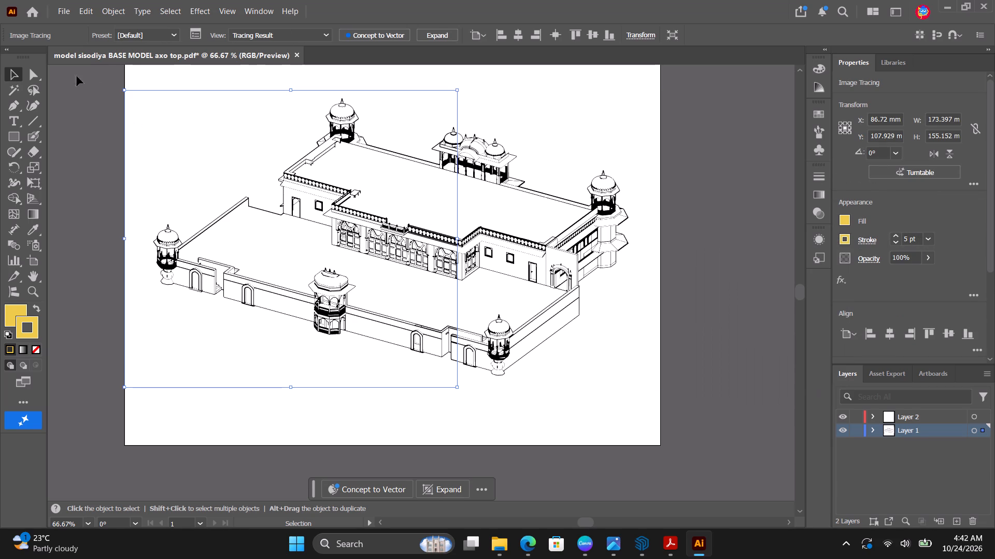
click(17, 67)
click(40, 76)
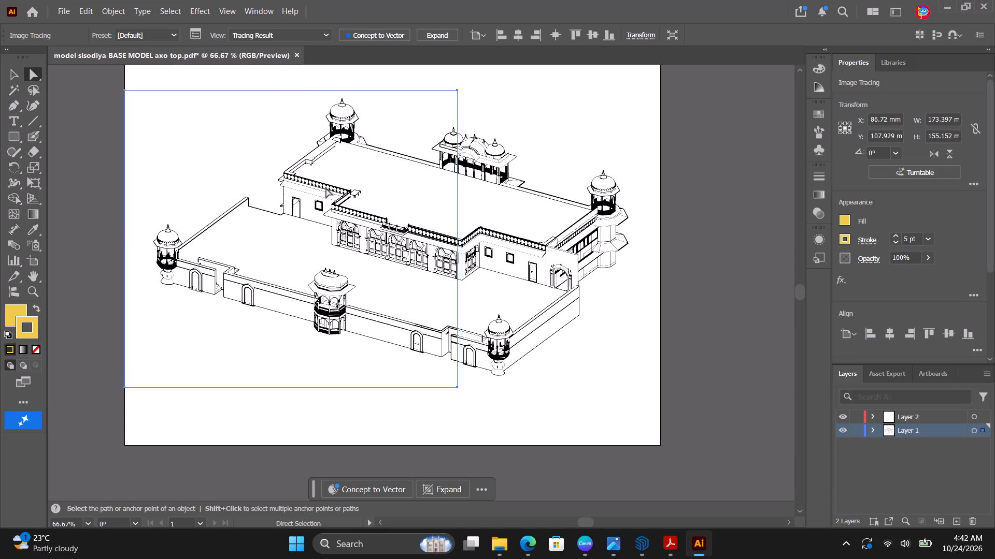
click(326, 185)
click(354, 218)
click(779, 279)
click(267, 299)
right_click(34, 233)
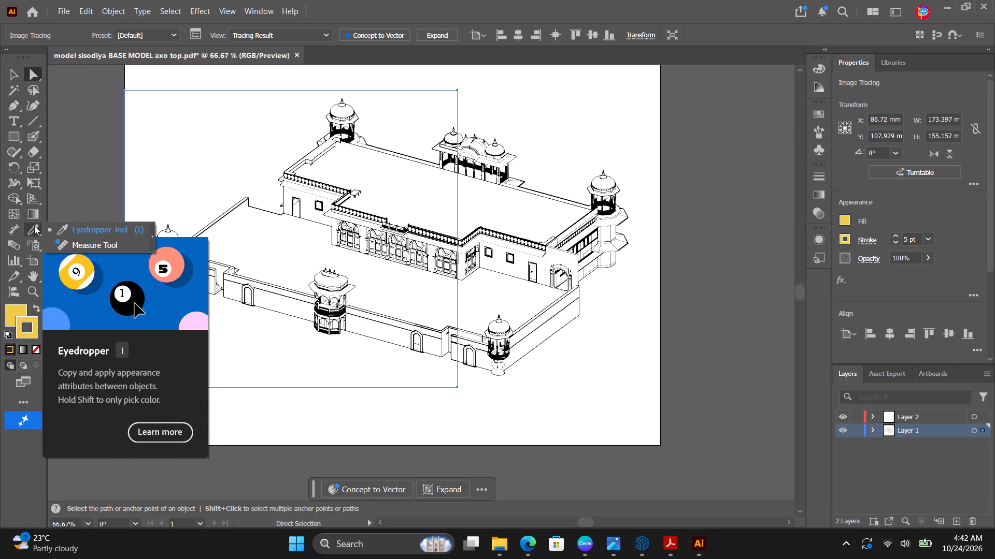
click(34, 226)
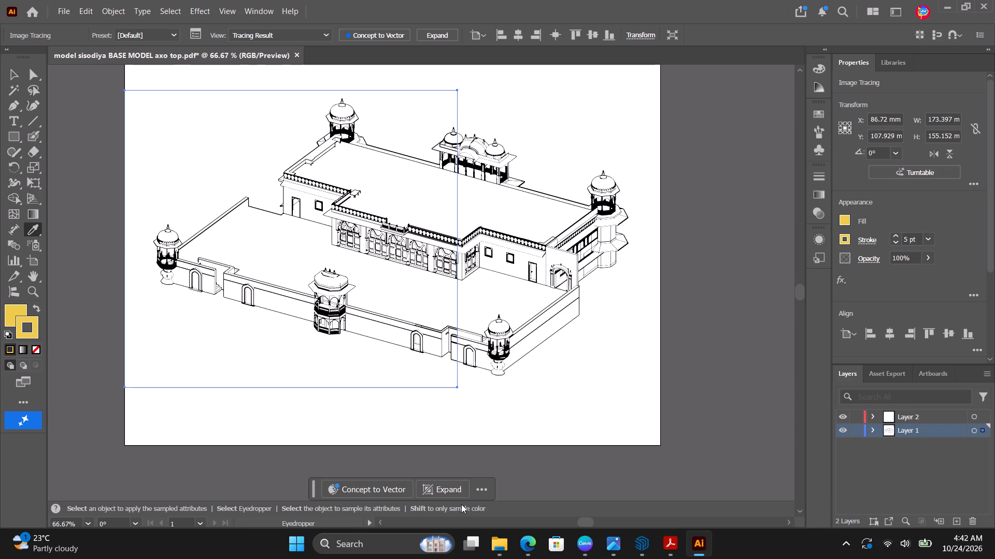
Expand the left-hand palace tracing into vector paths, ungroup them, and check that a single path selects separately before deselecting.
click(453, 487)
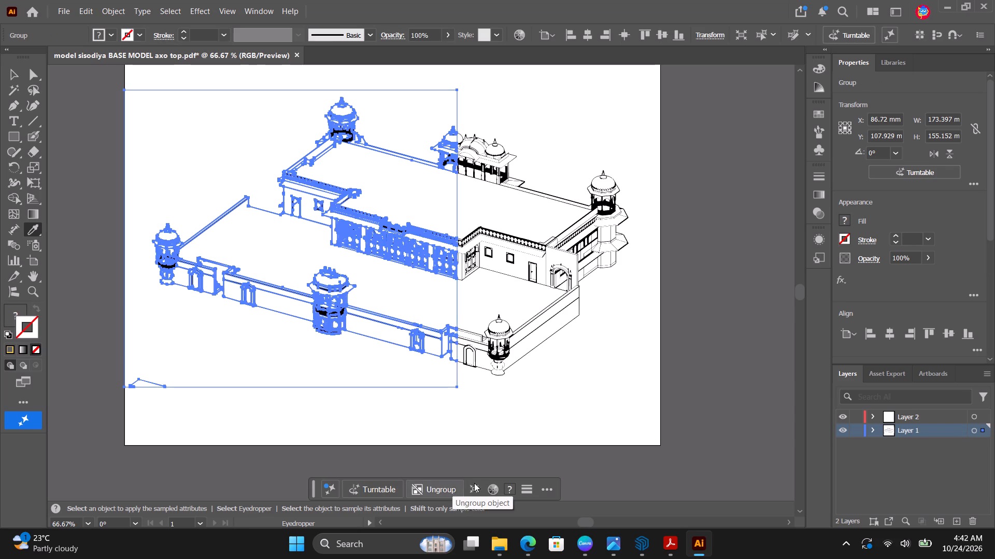
click(456, 491)
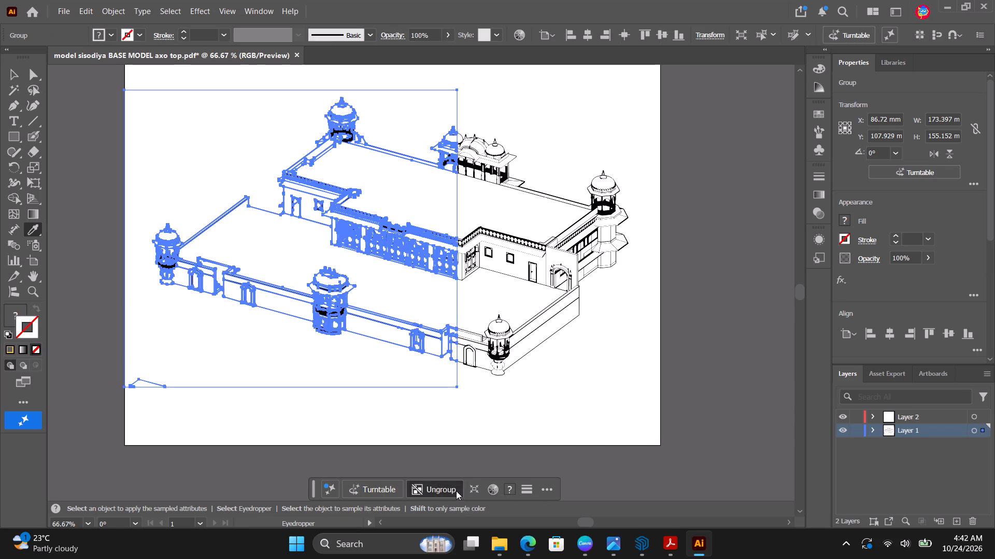
click(13, 73)
click(108, 187)
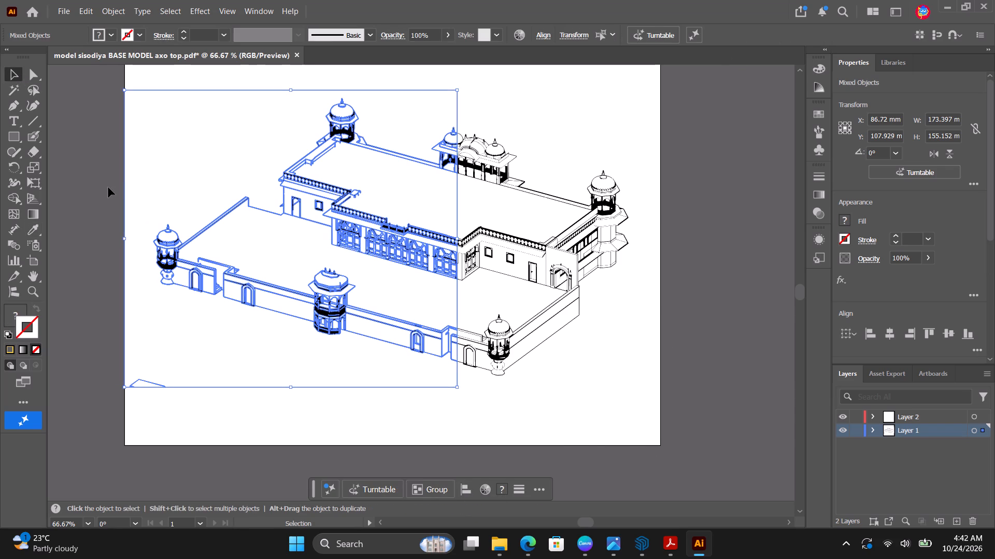
click(332, 234)
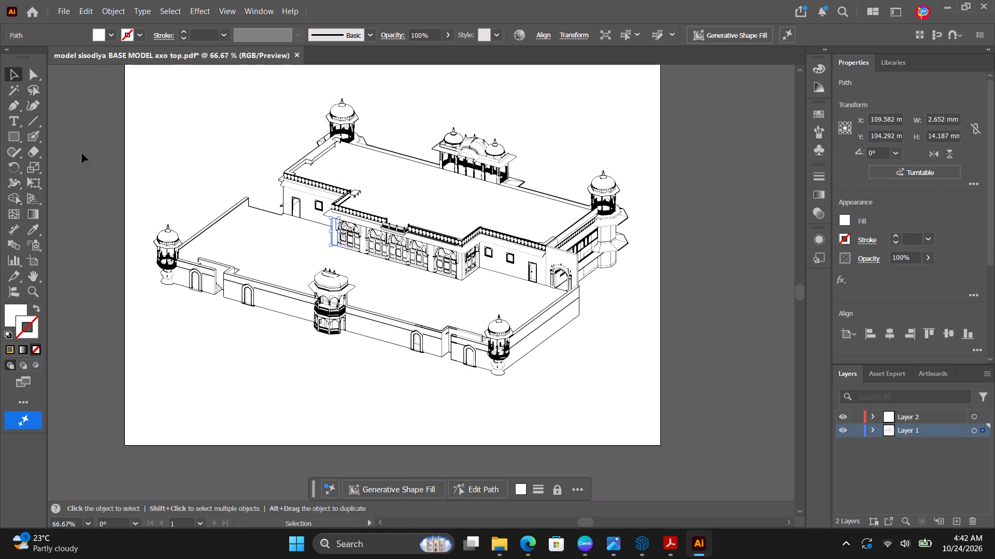
click(81, 153)
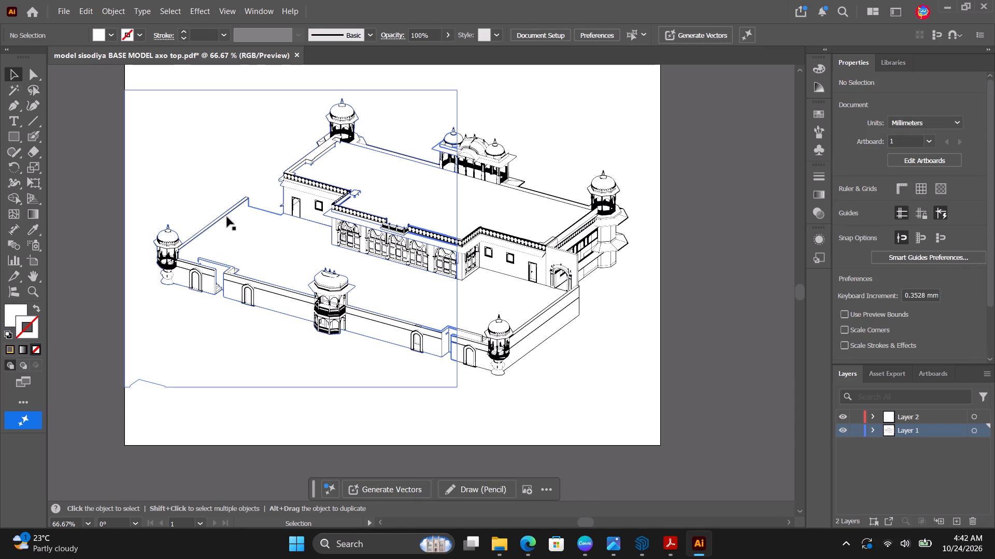
Give the large background compound path of the left-hand tracing a yellow stroke (R=237 G=203 B=72) and no fill, then deselect it.
click(218, 172)
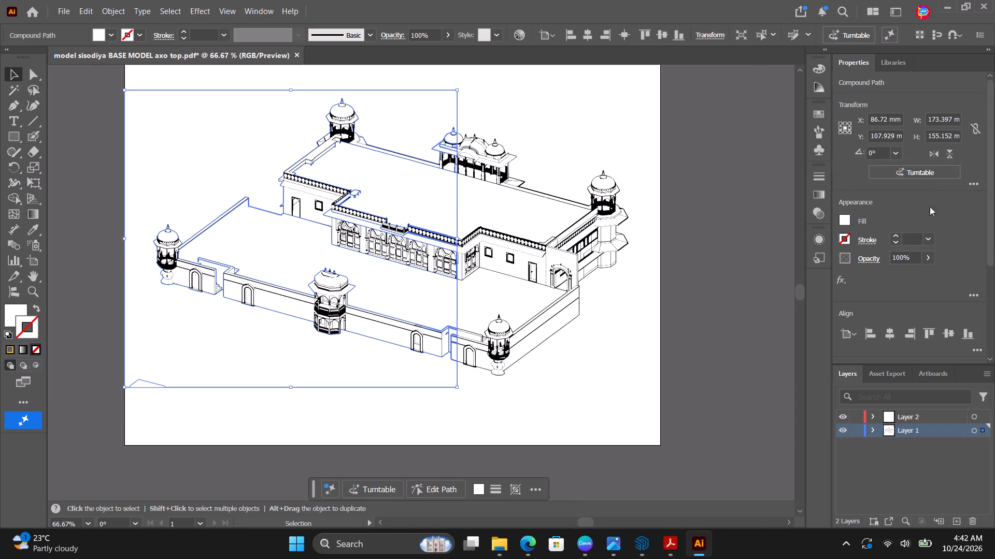
click(846, 238)
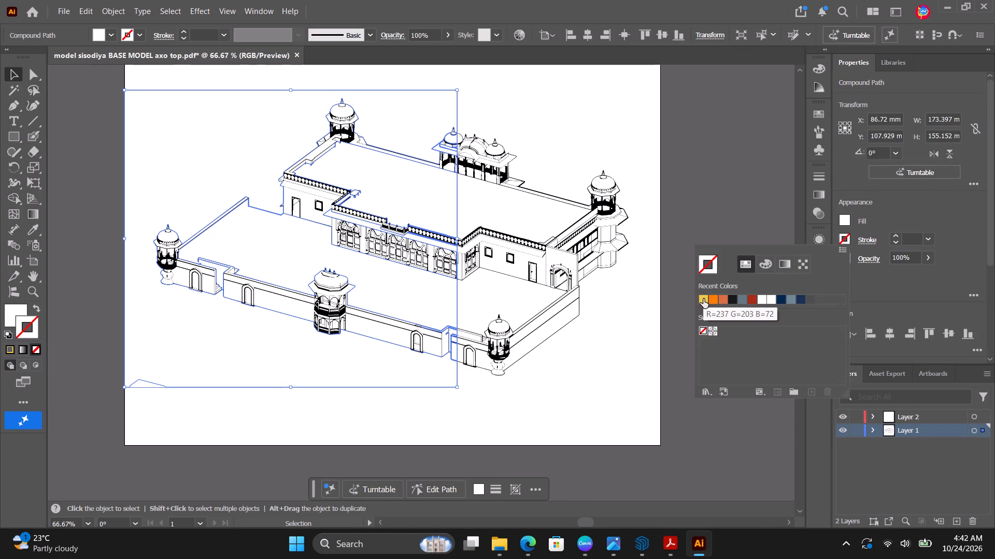
click(703, 299)
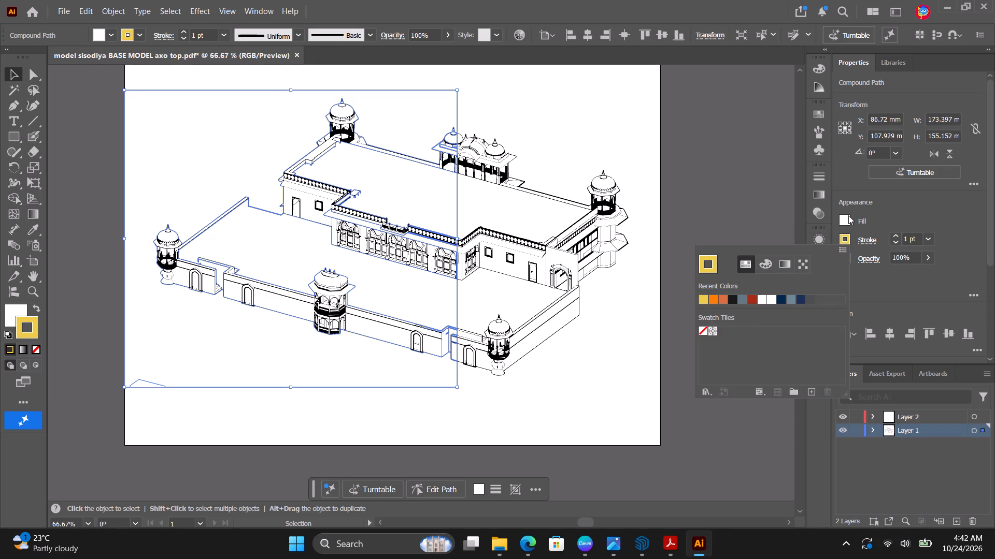
click(848, 215)
click(847, 215)
click(703, 310)
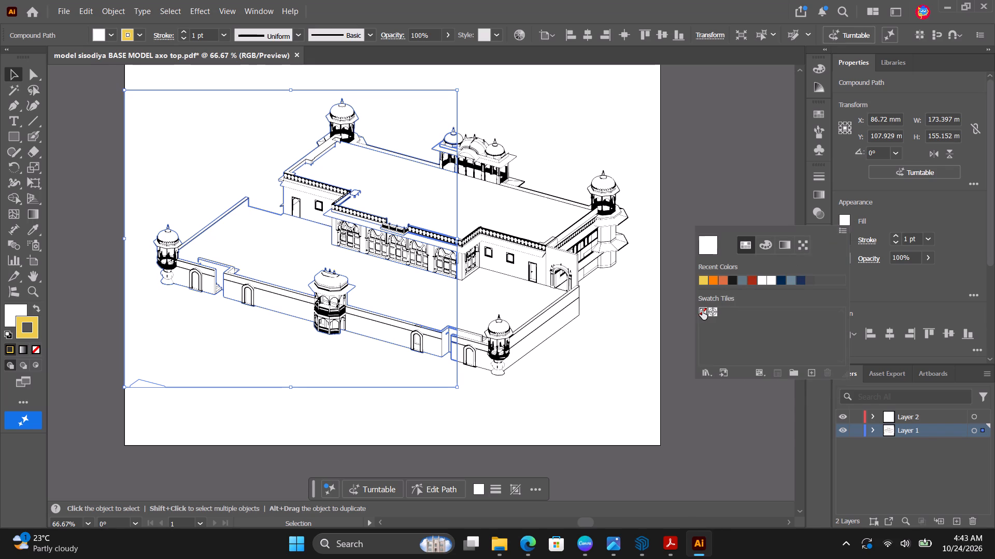
click(717, 212)
click(717, 202)
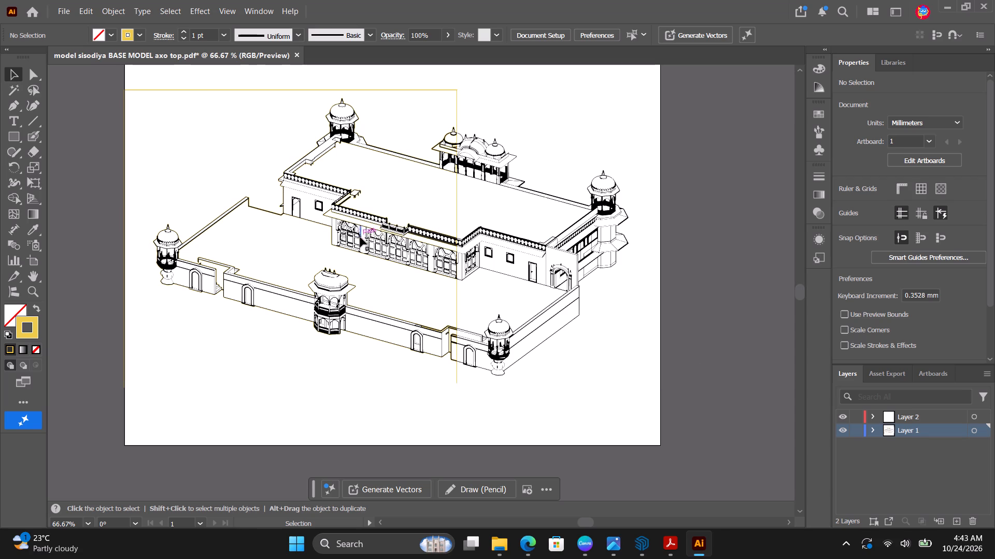
Hide Layer 2 to keep its paths out of the selection of the left-hand tracing, and clear the selection.
drag(94, 94, 504, 397)
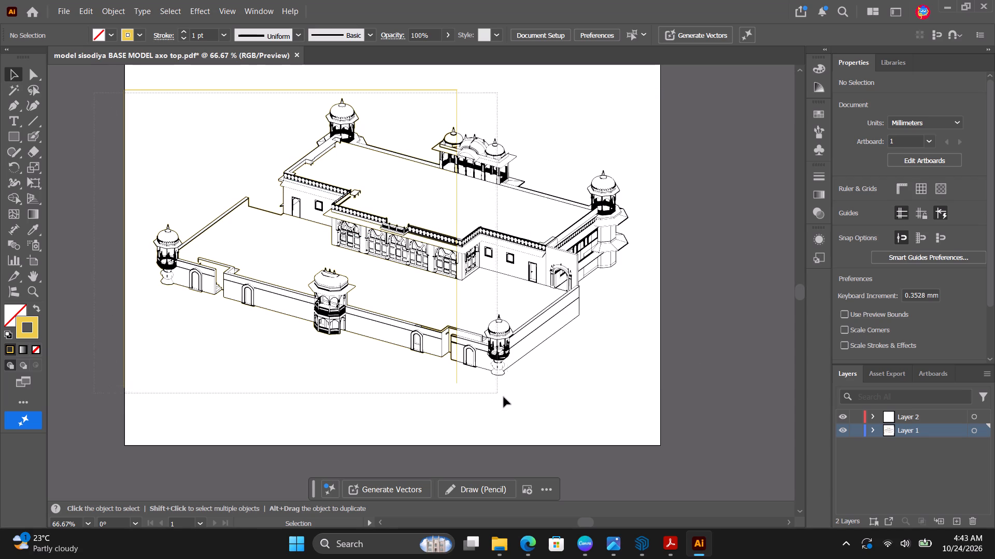
drag(504, 397, 505, 406)
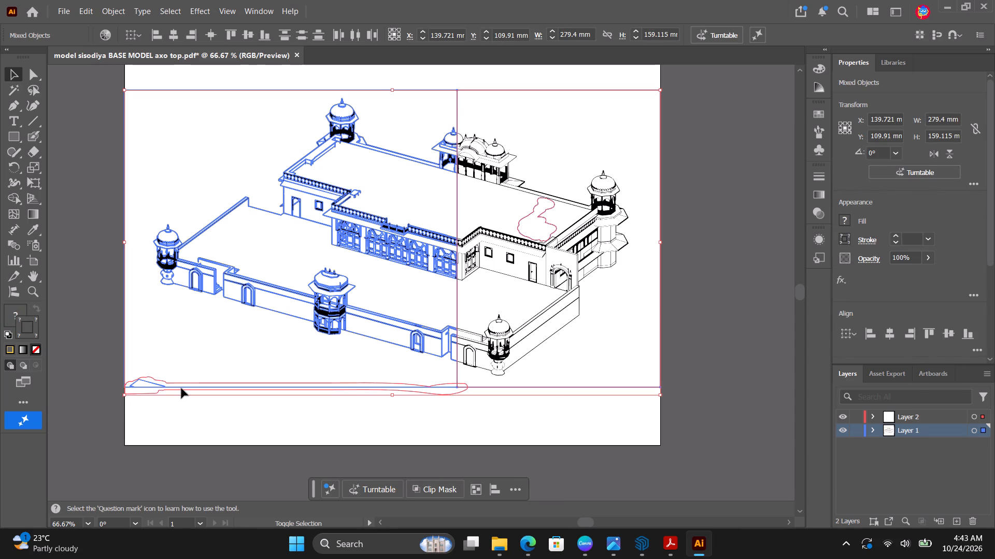
click(844, 415)
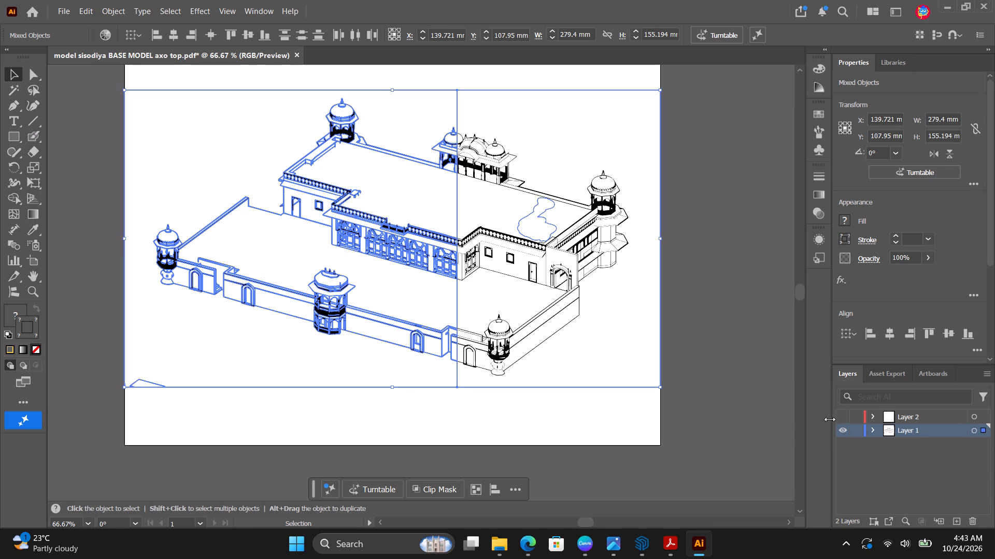
click(746, 373)
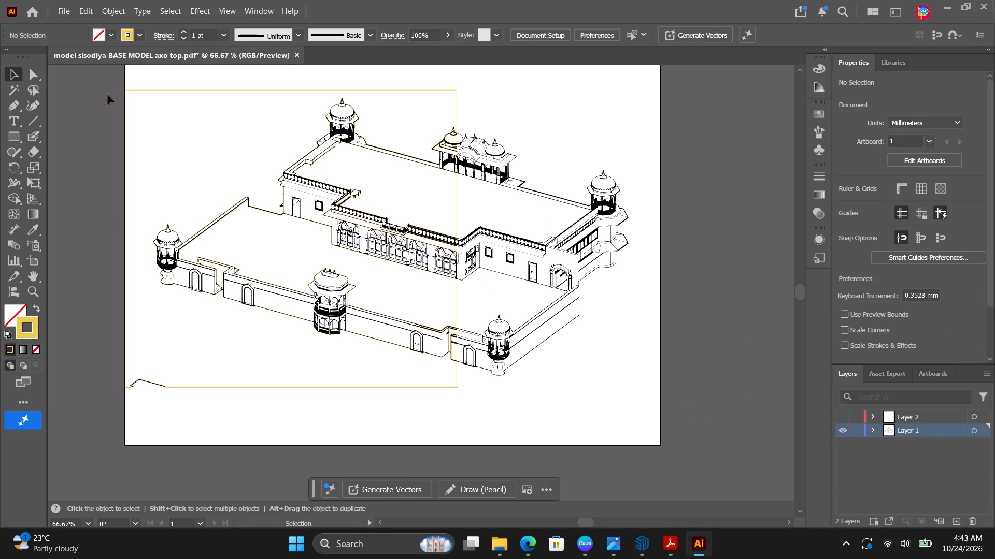
Select all left-hand tracing paths without the right-hand palace artwork and apply the recent yellow (R=237 G=203 B=72) as their stroke.
drag(100, 69, 563, 420)
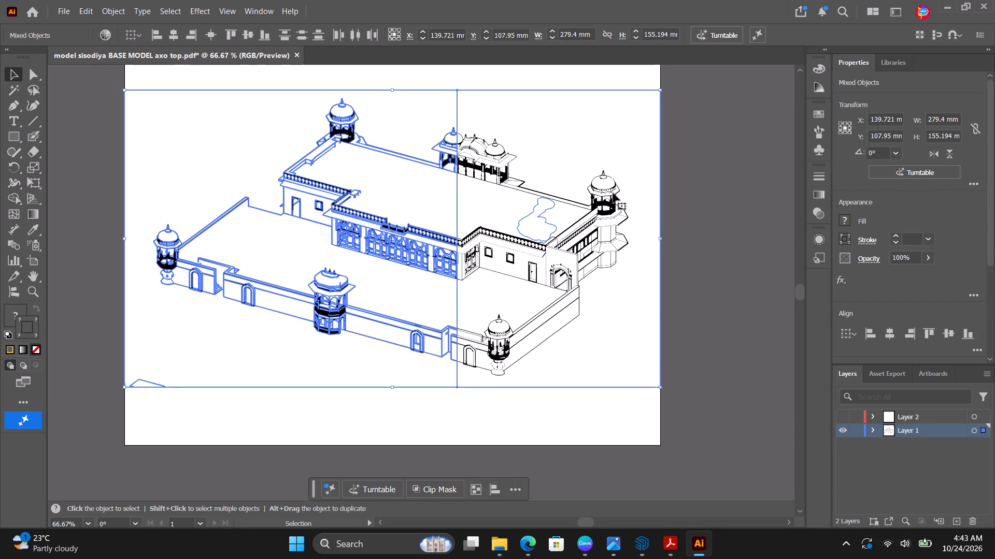
shift+click(550, 223)
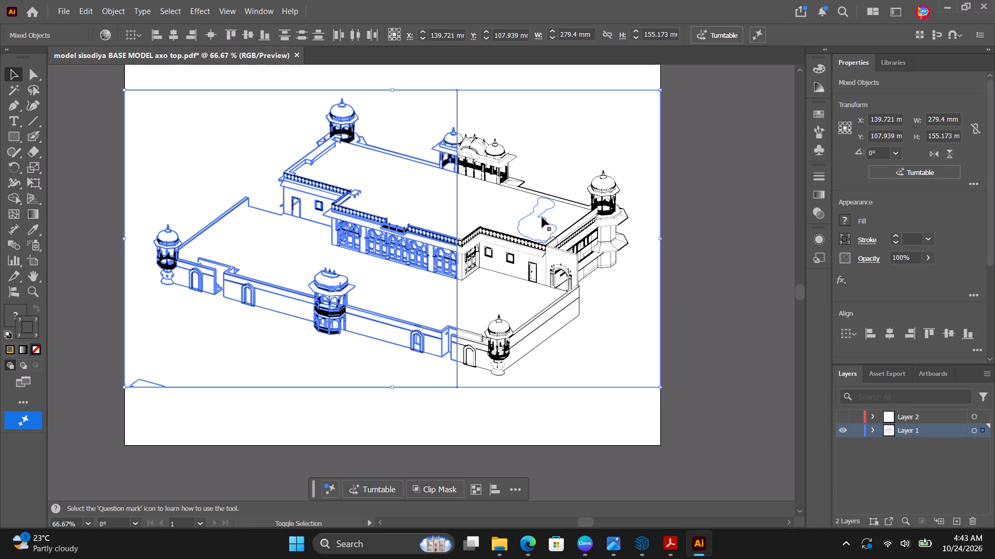
shift+click(543, 216)
shift+click(543, 217)
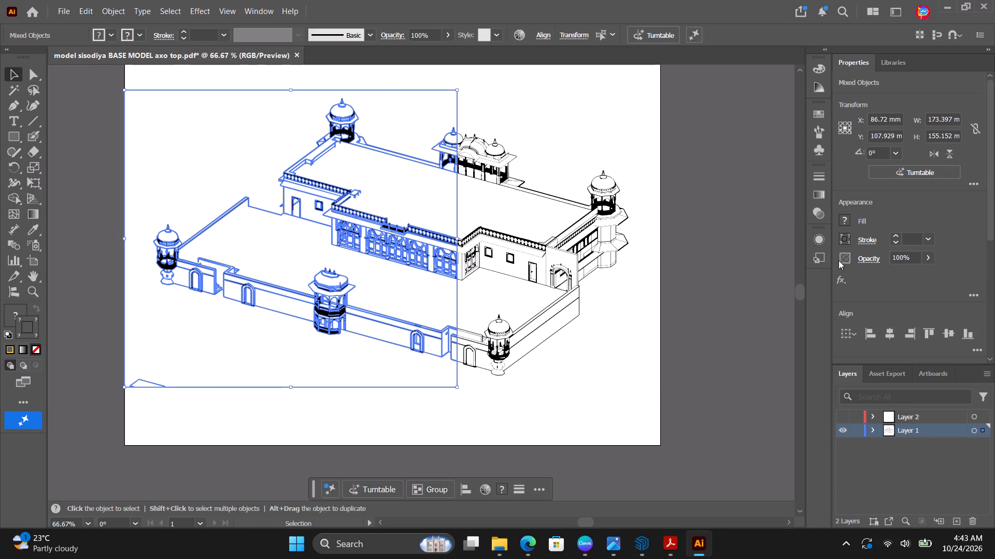
click(844, 238)
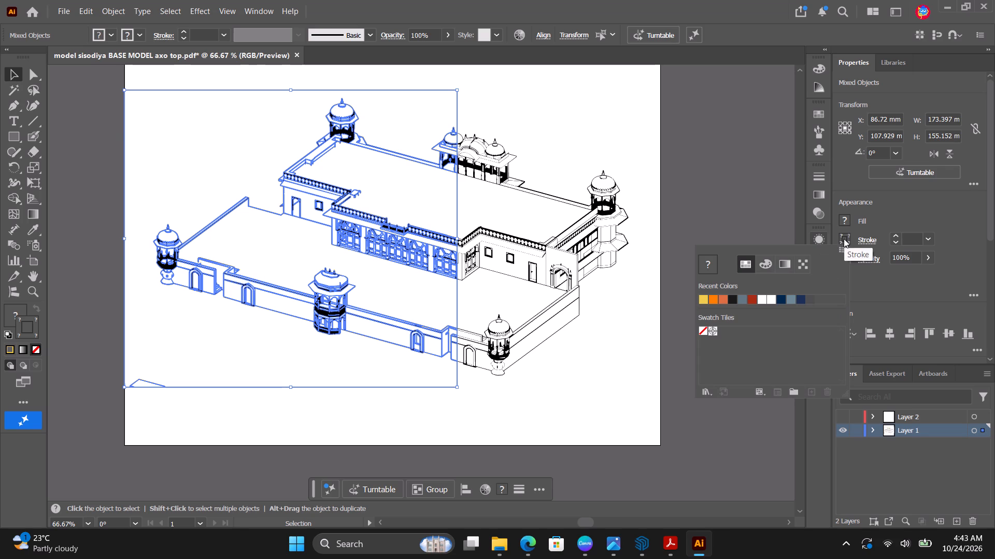
click(705, 302)
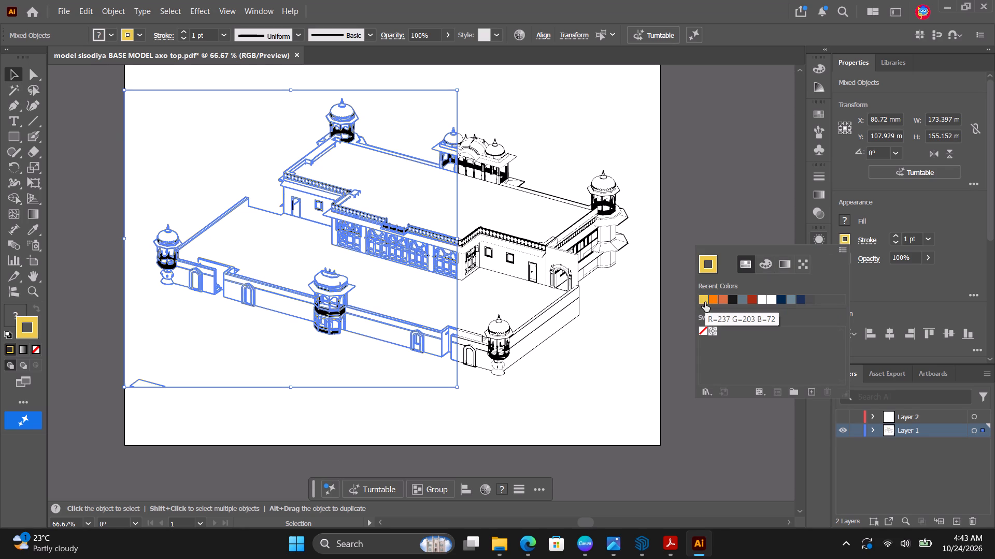
Try the recent yellow as the fill of the selected left-hand tracing paths, then set their fill to None.
click(847, 221)
click(844, 219)
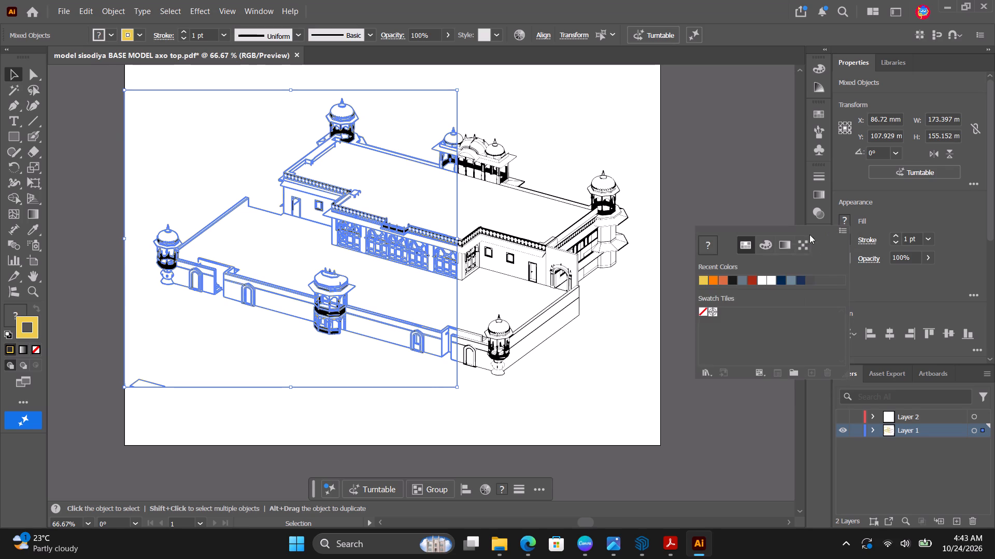
click(704, 281)
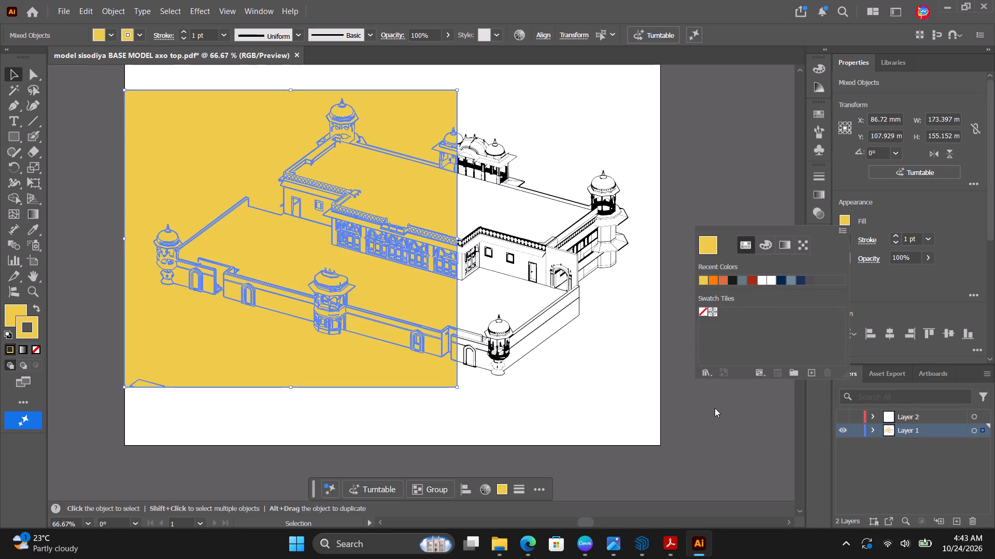
click(706, 314)
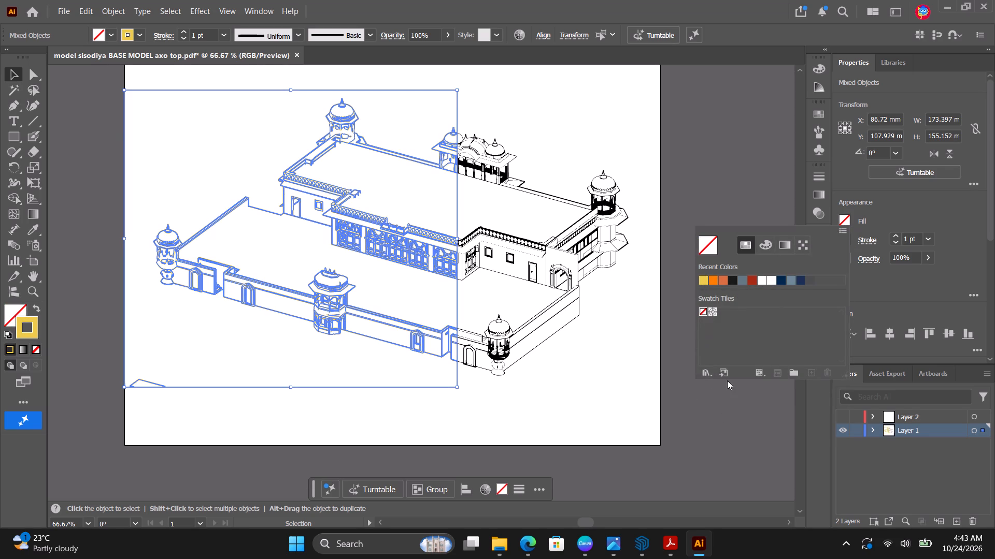
click(737, 398)
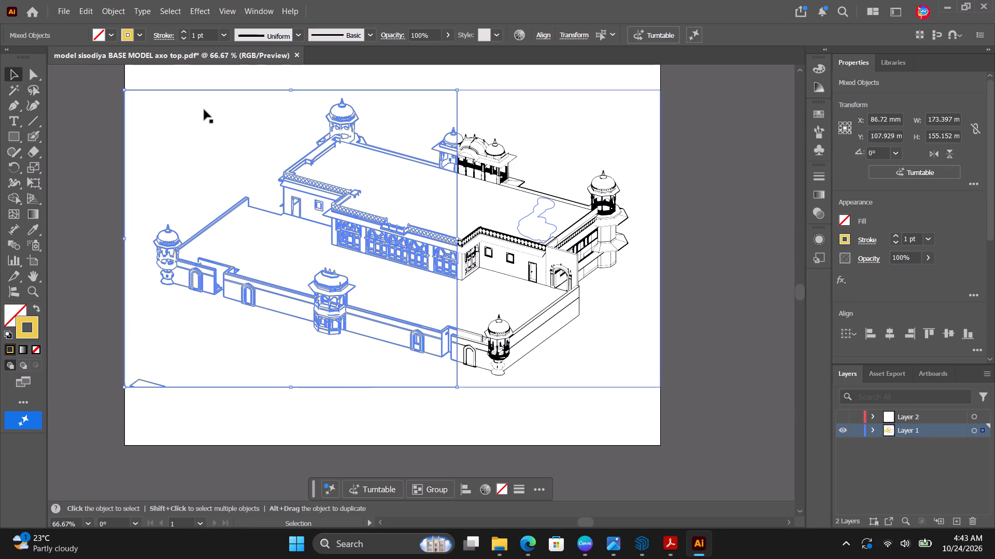
Remove the rectangular border path around the left-hand tracing from the current selection.
shift+click(221, 89)
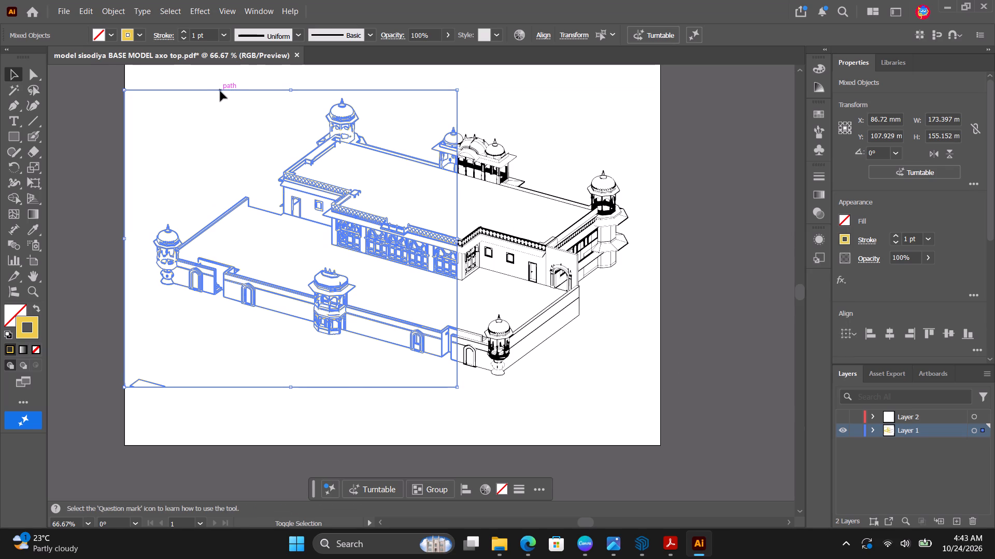
shift+click(220, 91)
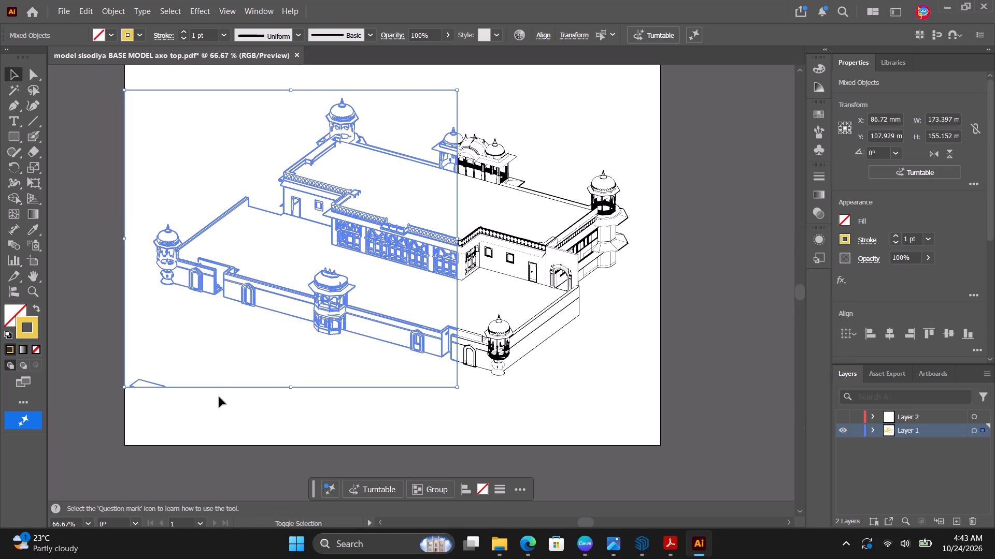